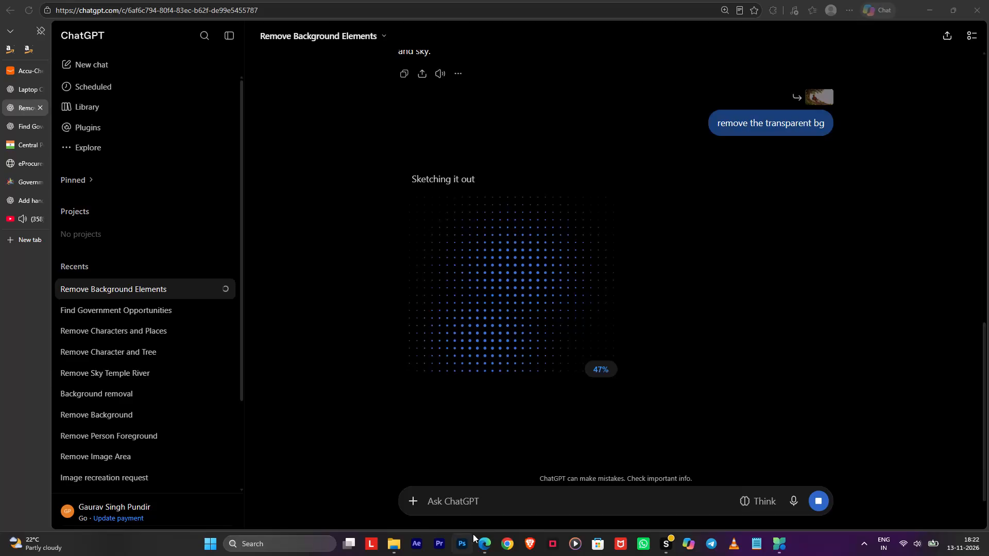
Open the newly generated flute player image with the transparent background removed and download it.
scroll(628, 385, "down", 6)
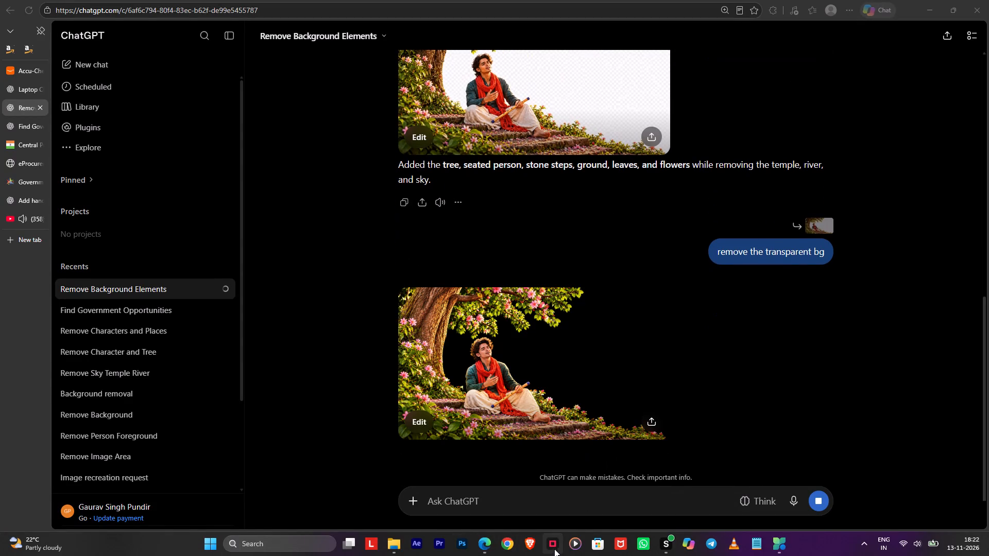
left_click(522, 390)
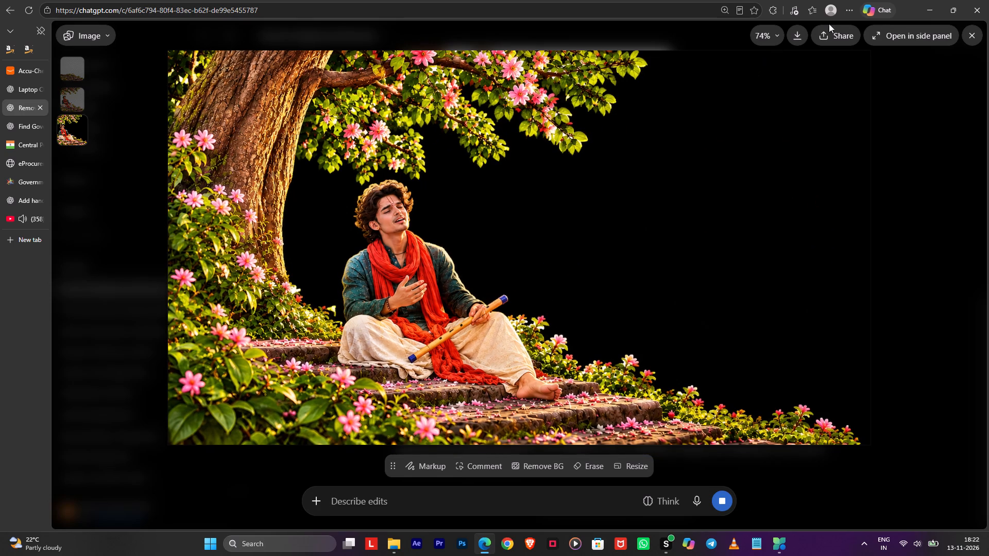
left_click(799, 32)
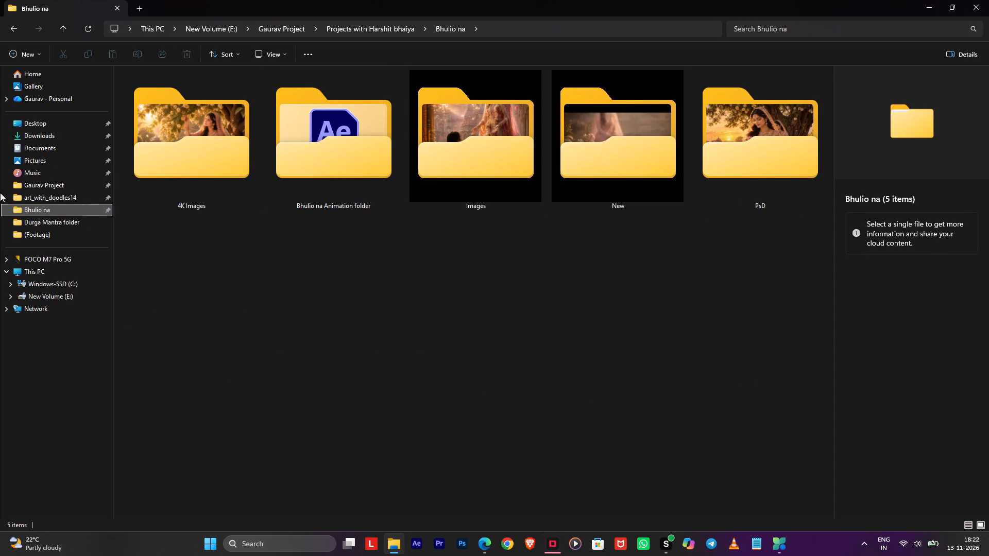
right_click(43, 209)
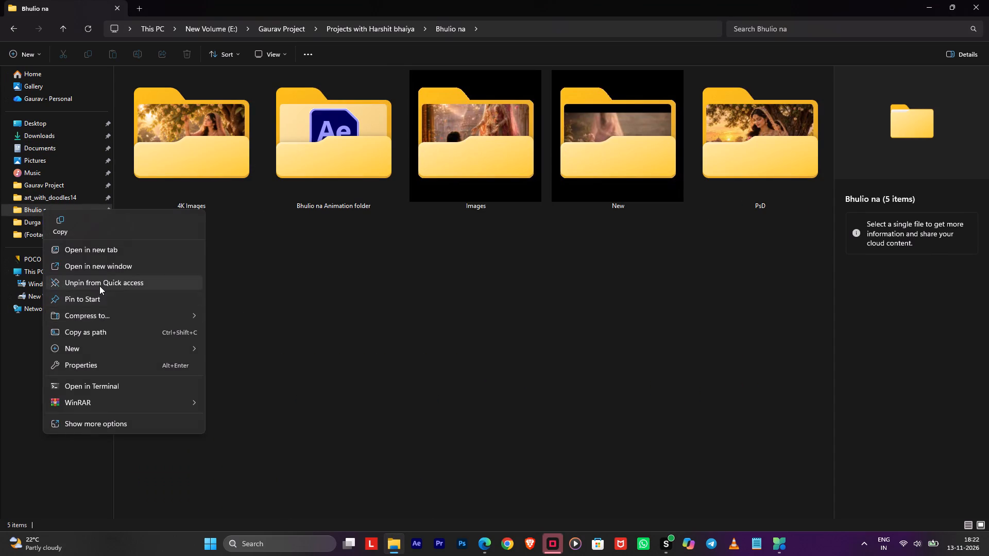
left_click(99, 286)
Pin the Bhulio na Animation folder, found inside the projects folder on New Volume (E:), to Quick access.
left_click(54, 185)
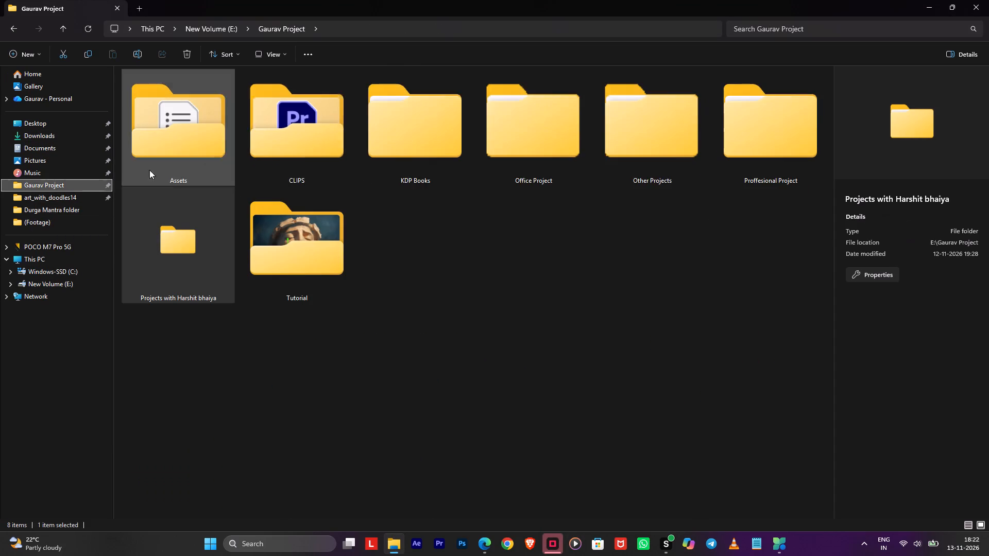
double_click(172, 290)
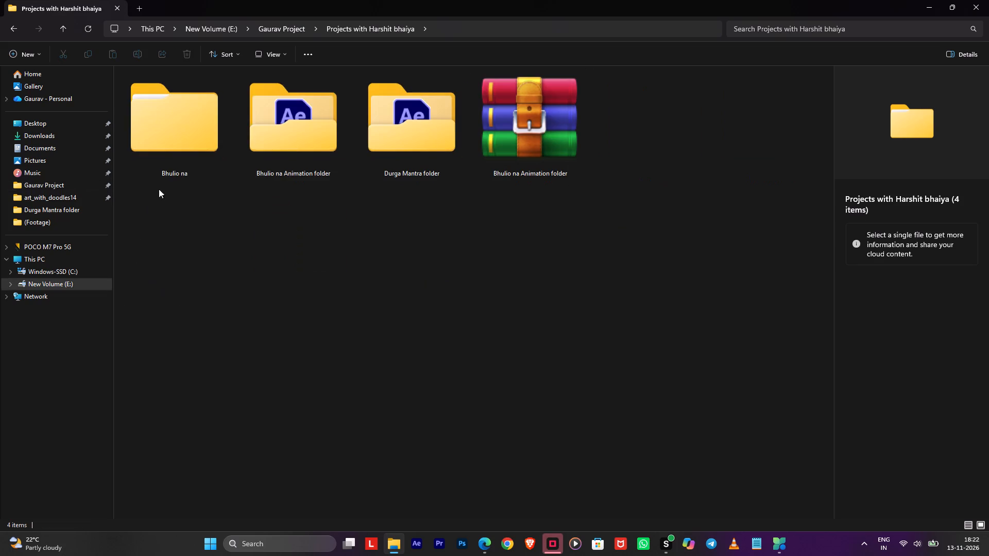
right_click(292, 151)
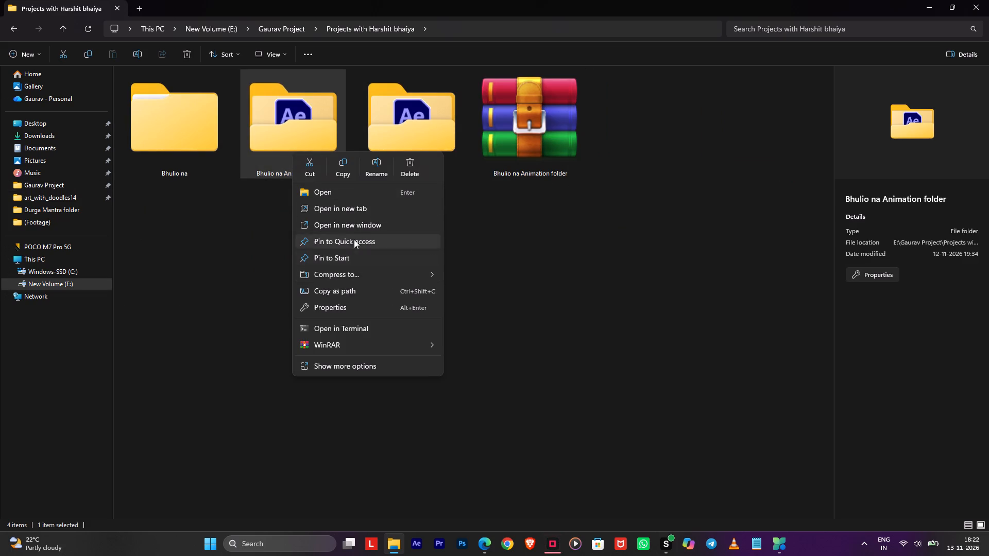
left_click(351, 243)
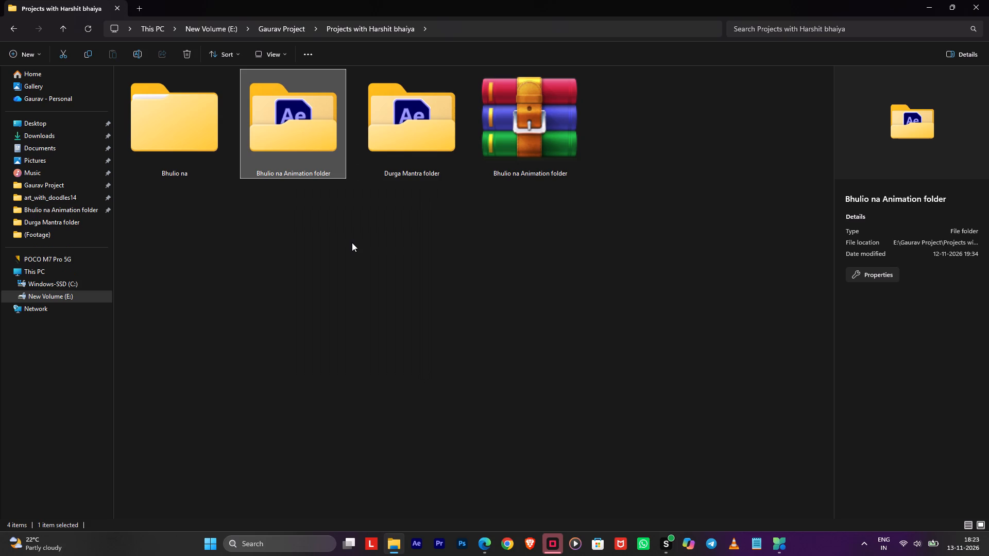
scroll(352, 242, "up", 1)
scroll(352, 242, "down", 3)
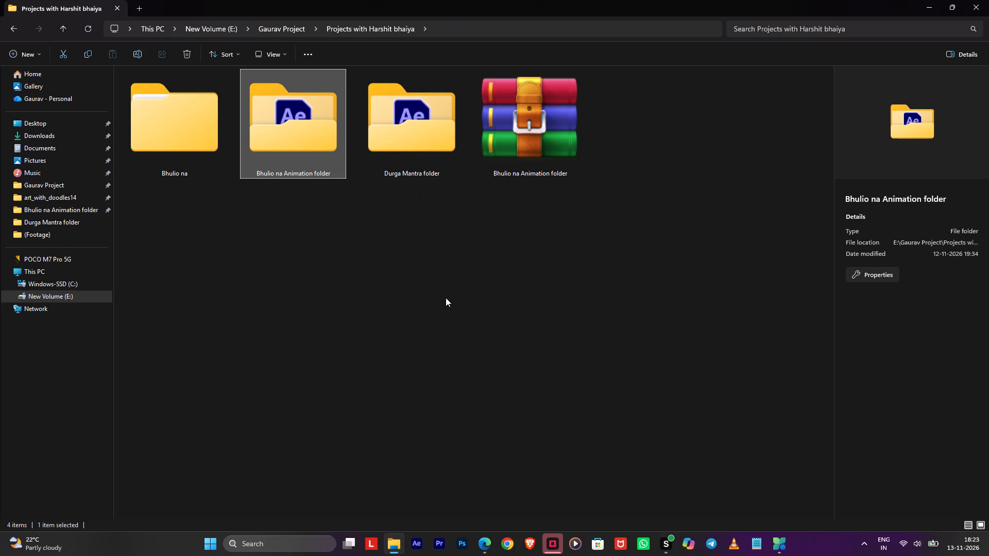
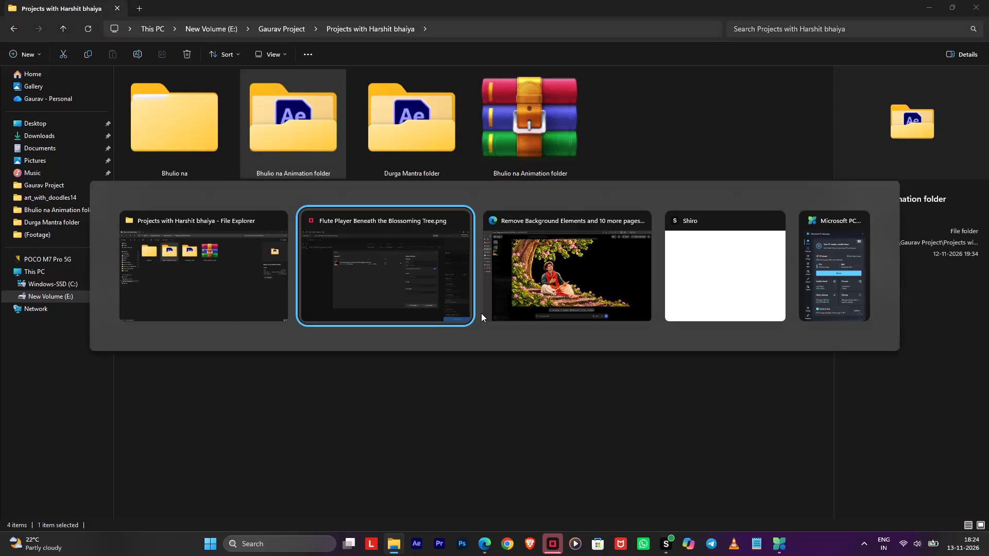
Switch to Topaz Gigapixel to check on the flute player image's export.
key("alt+Tab")
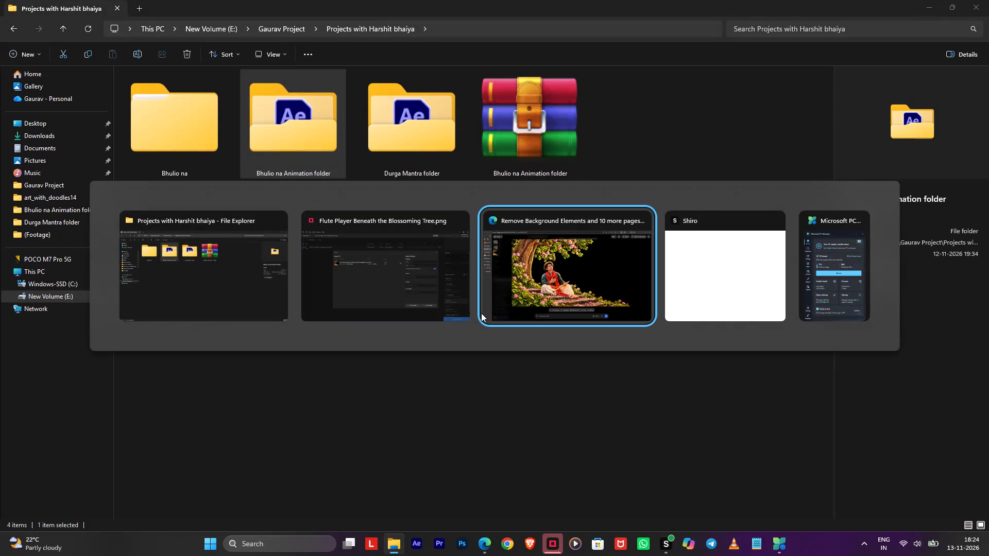
key("alt+Tab")
key("alt+Tab")
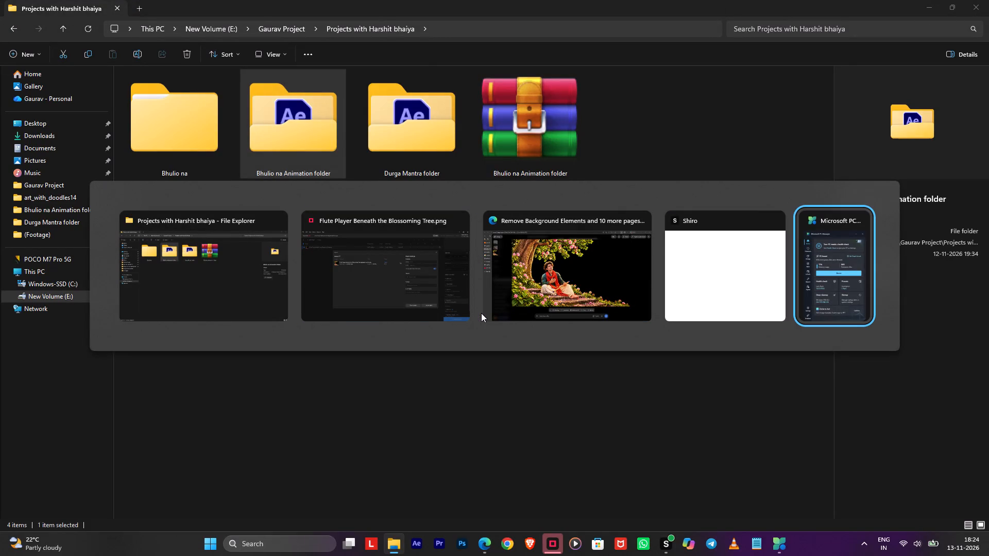
key("alt+Tab")
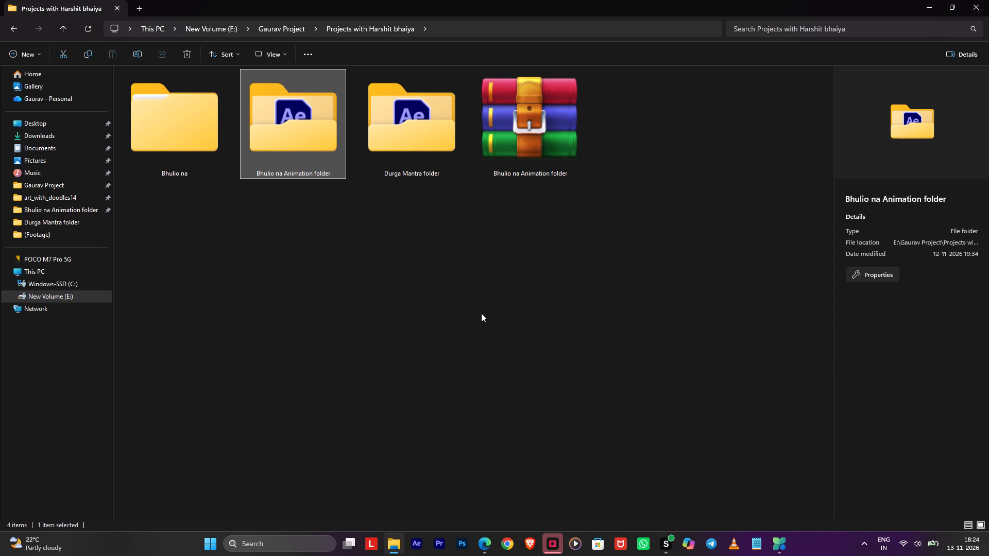
scroll(506, 433, "up", 1)
left_click(551, 545)
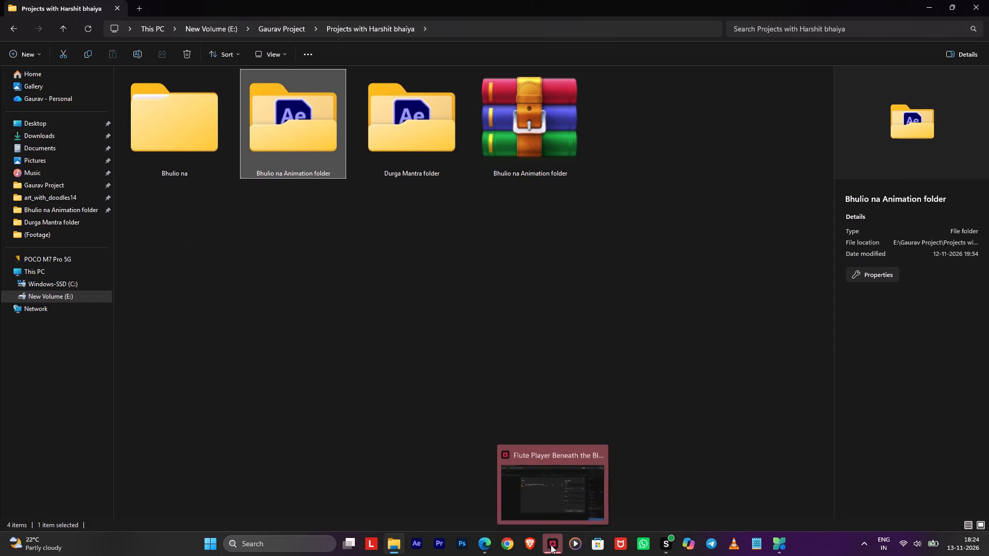
left_click(644, 443)
Switch to Edge, pause the Radhimaa music video on YouTube and return to the Remove Background Elements chat.
left_click(492, 544)
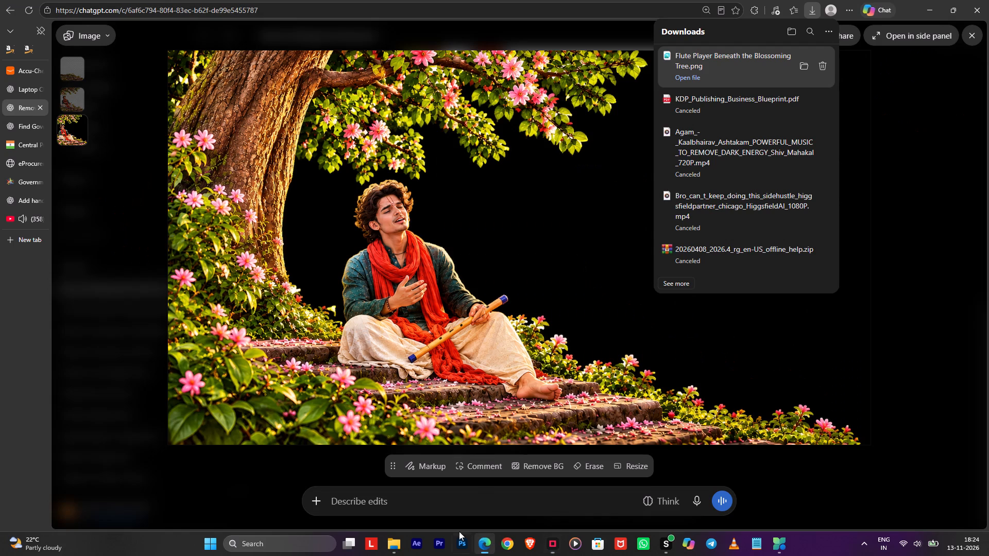
scroll(0, 234, "down", 1)
double_click(23, 216)
double_click(344, 199)
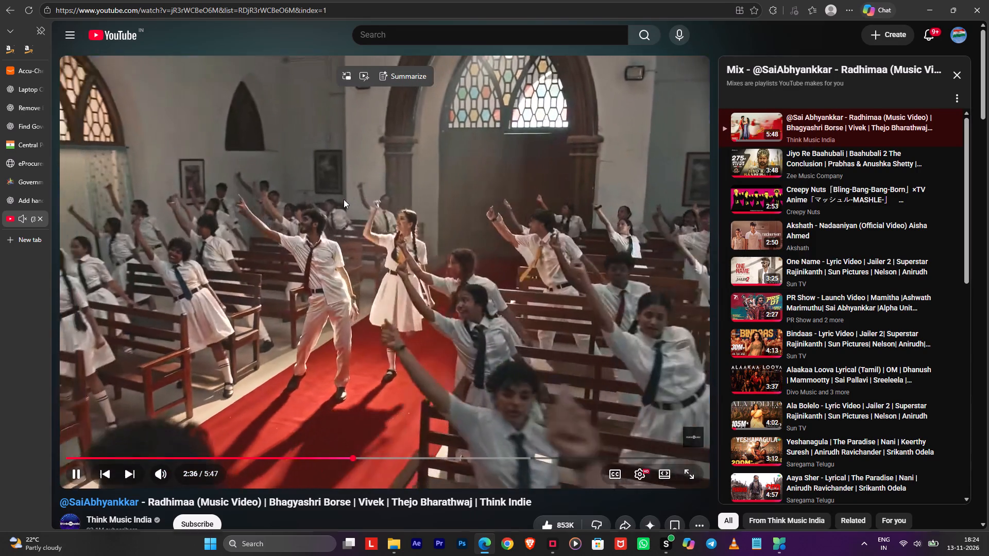
double_click(493, 172)
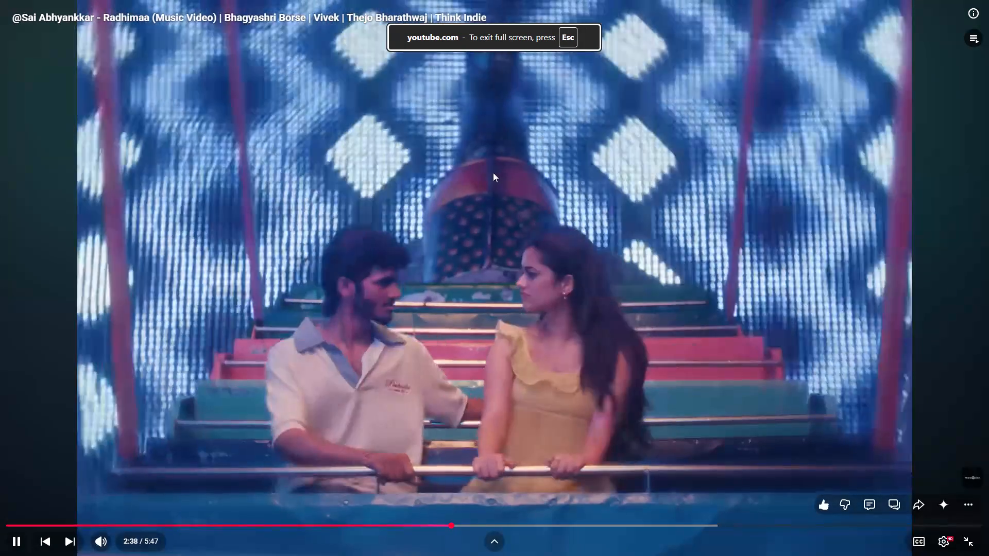
left_click(391, 195)
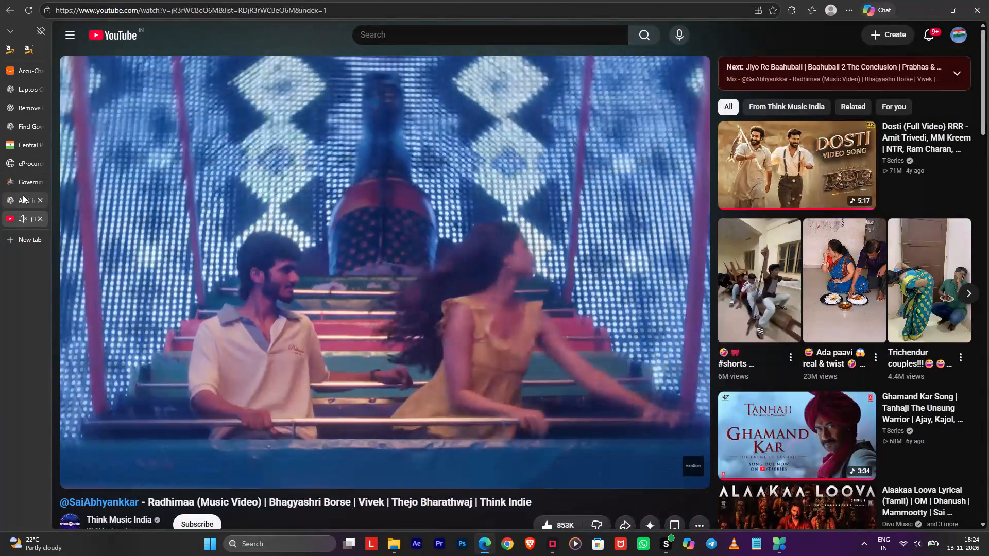
left_click(23, 195)
left_click(17, 119)
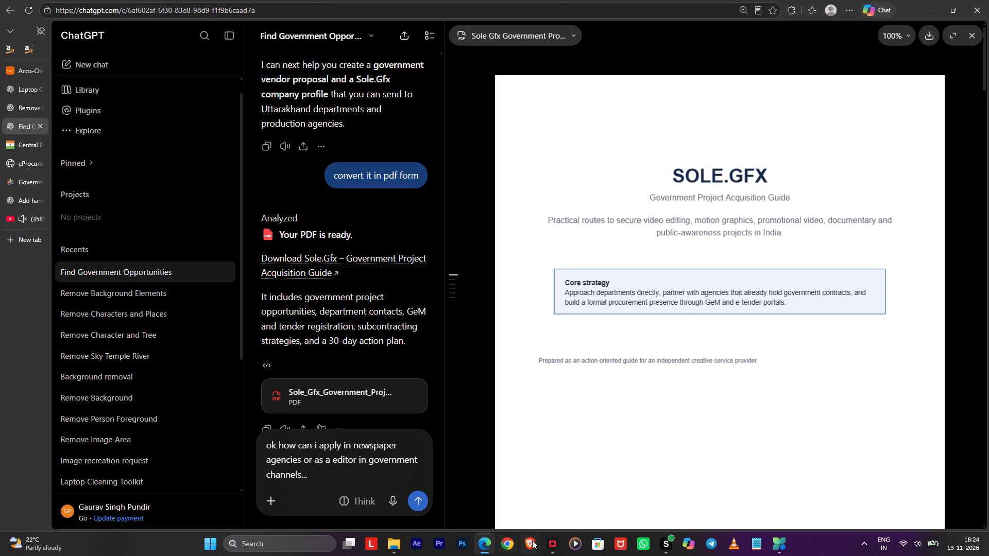
Return to the Remove Background Elements chat to view the flute player image with its background removed.
left_click(15, 107)
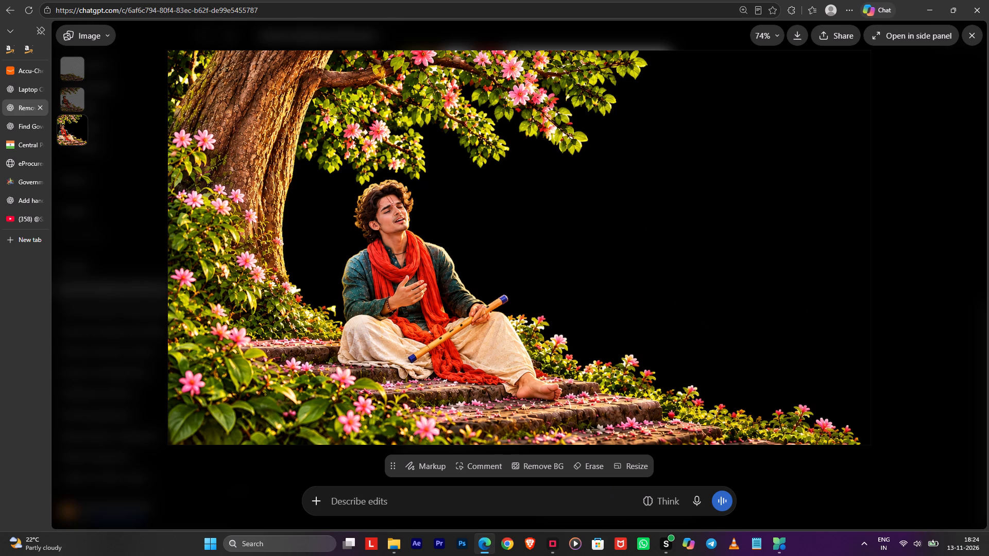
Switch to File Explorer and open the (Footage) folder inside the Bhulio na Animation folder.
left_click(394, 540)
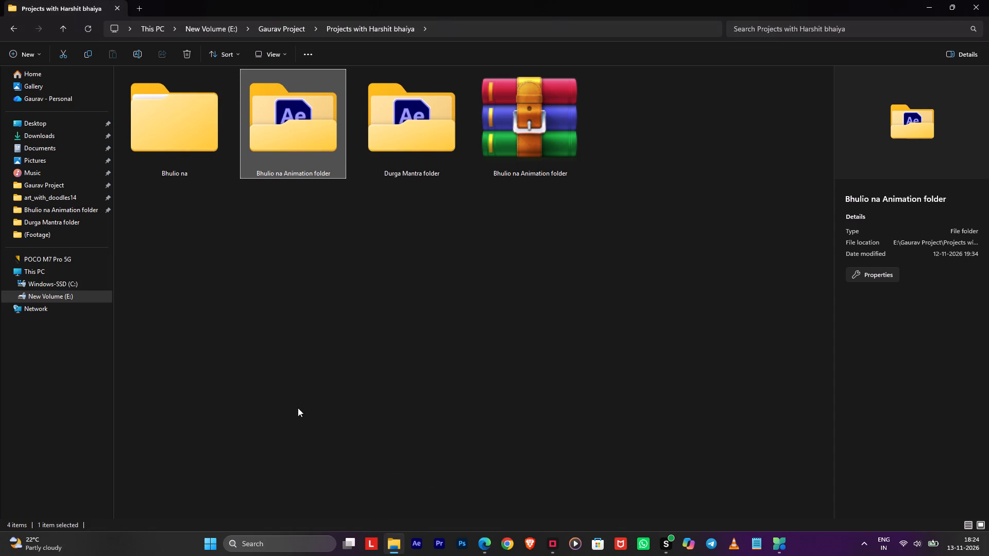
triple_click(323, 136)
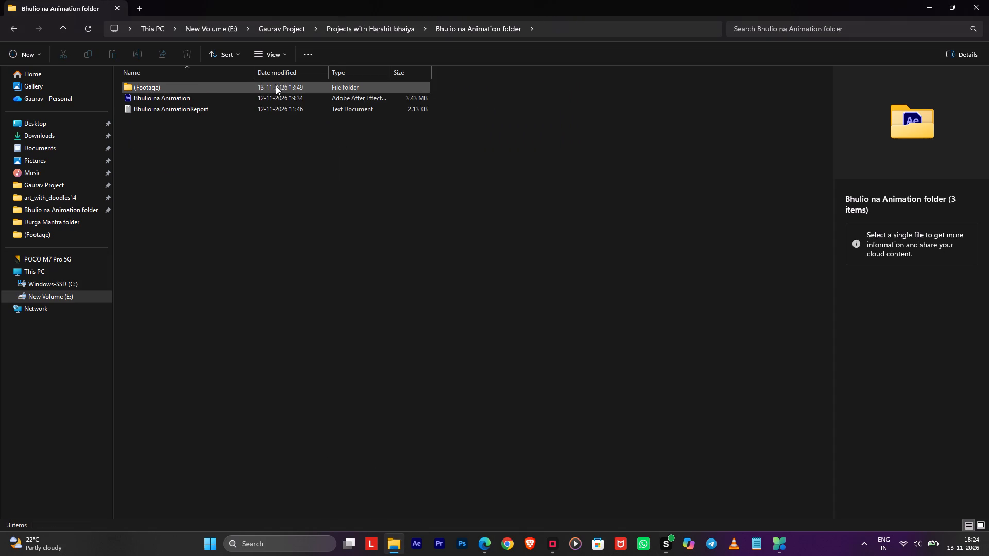
double_click(276, 85)
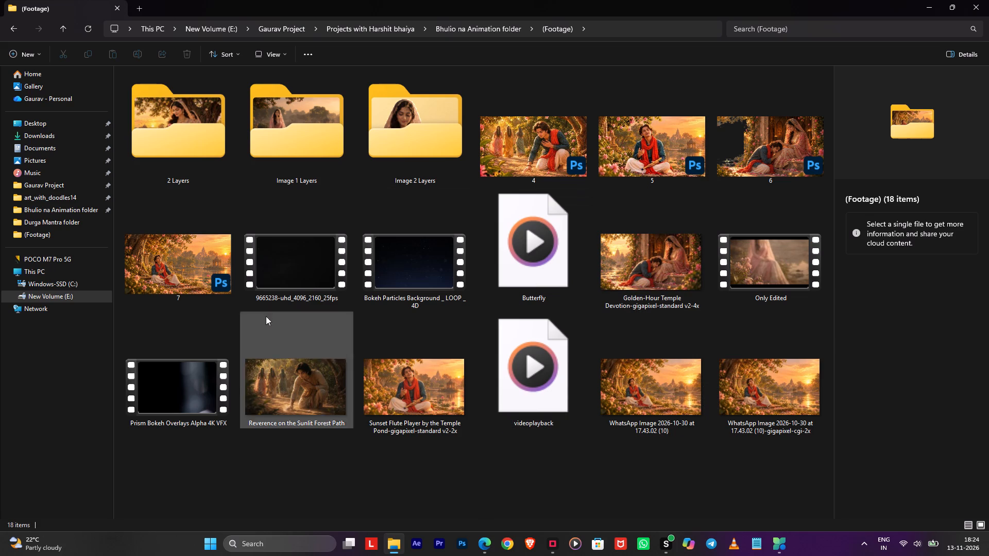
Try to bring the upscaled WhatsApp Image 2026-10-30 at 17.43.02 (10)-gigapixel-cgi-2x from the footage into Photoshop, and launch Photoshop.
left_click(764, 381)
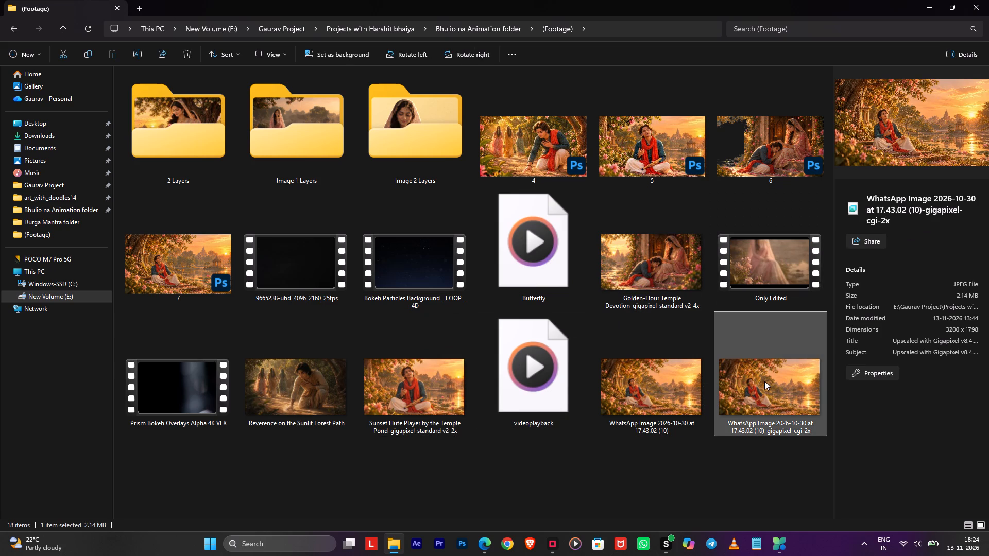
left_click(651, 397)
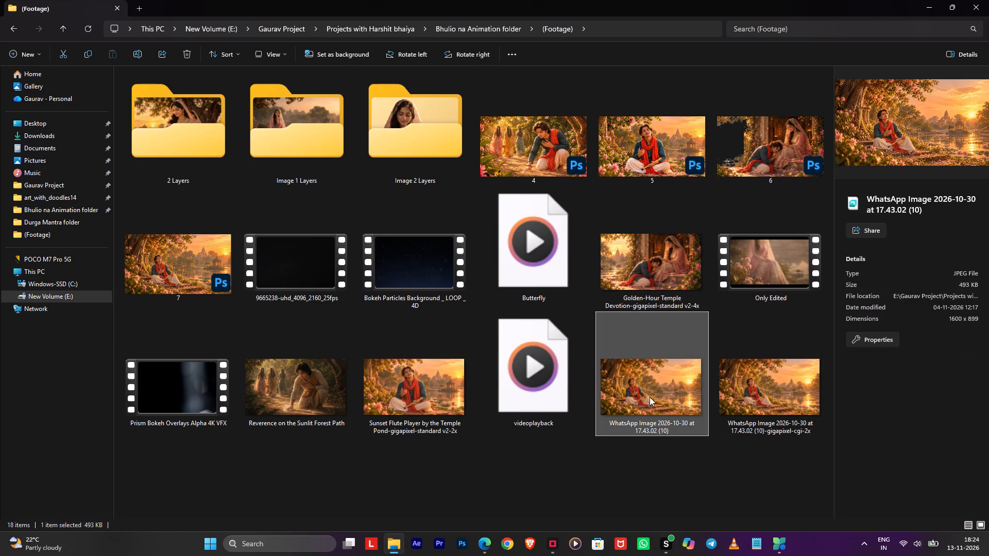
left_click(743, 377)
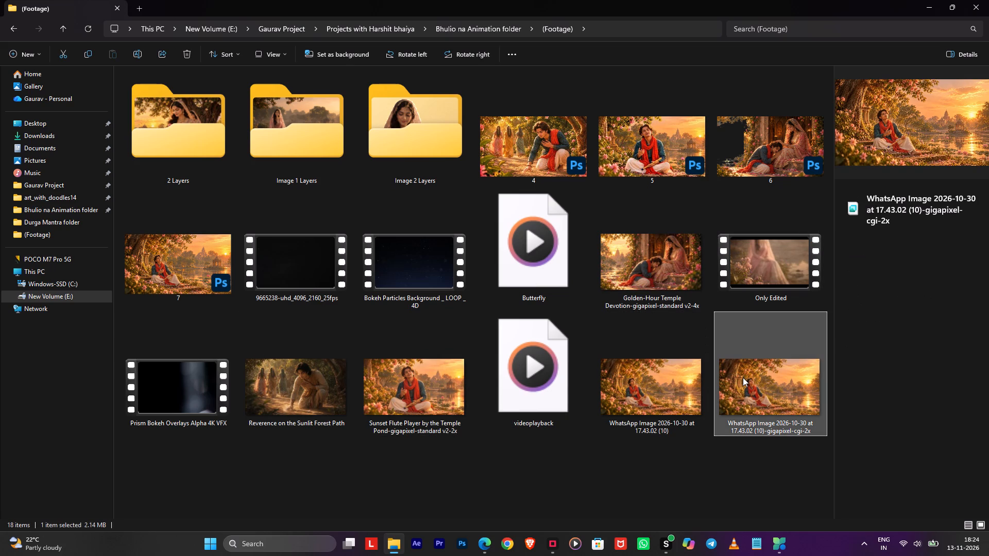
left_click_drag(760, 378, 714, 426)
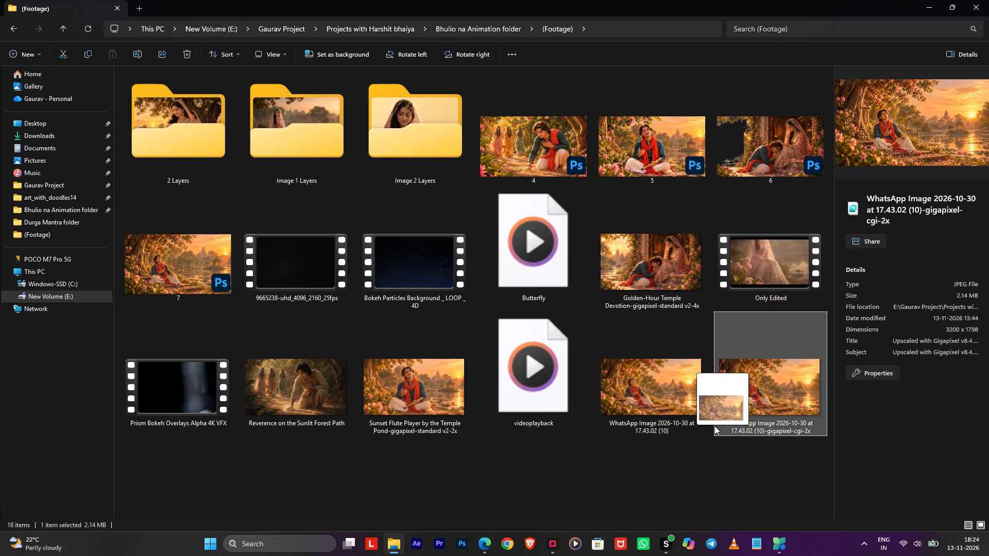
left_click_drag(714, 426, 481, 528)
left_click_drag(478, 528, 462, 534)
left_click(461, 539)
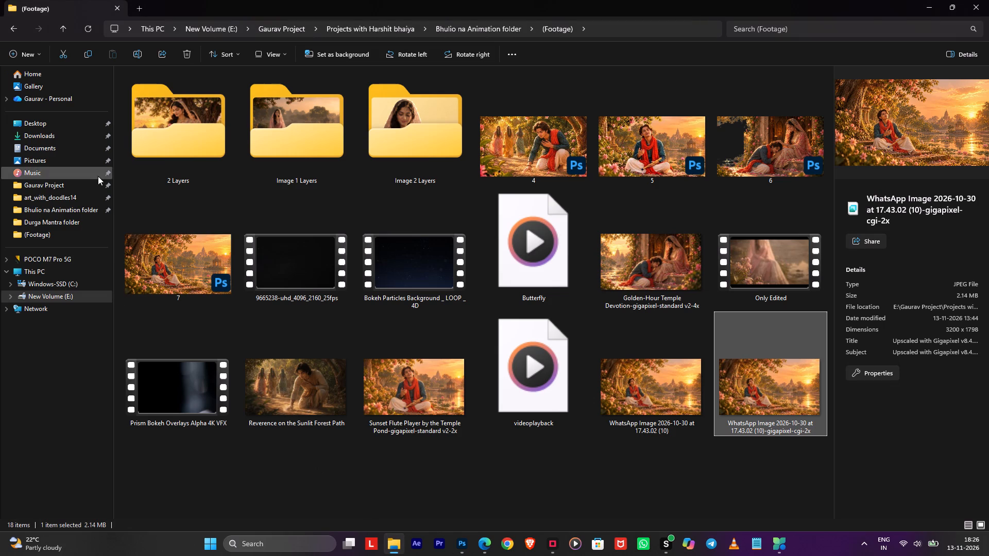
left_click(134, 9)
left_click(58, 140)
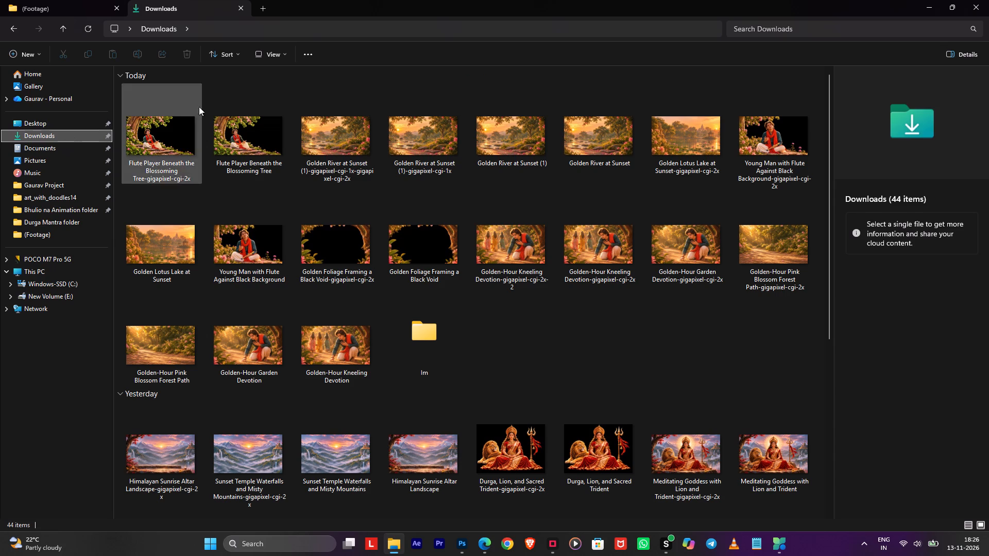
left_click(180, 135)
left_click_drag(169, 126, 523, 214)
key("alt+Tab")
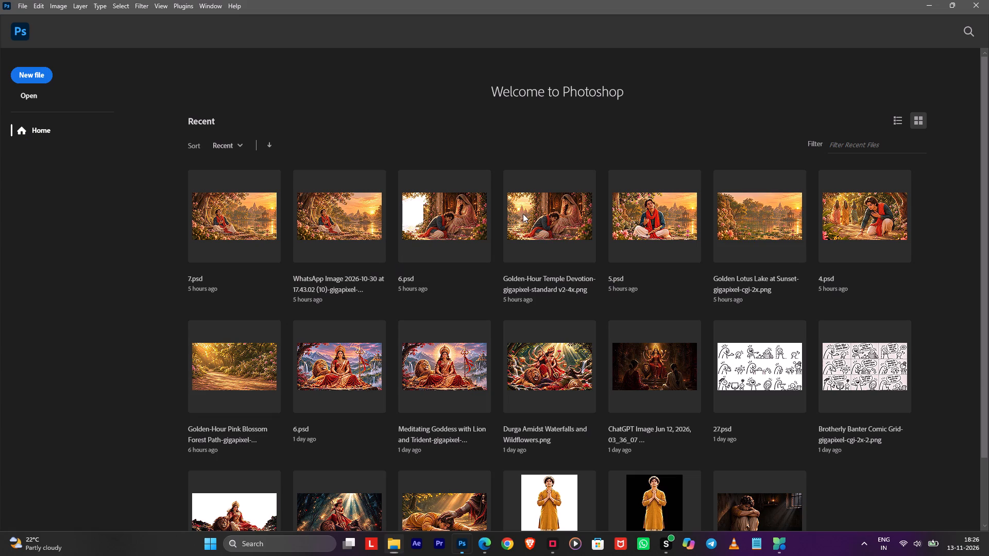
left_click_drag(523, 214, 677, 277)
double_click(677, 277)
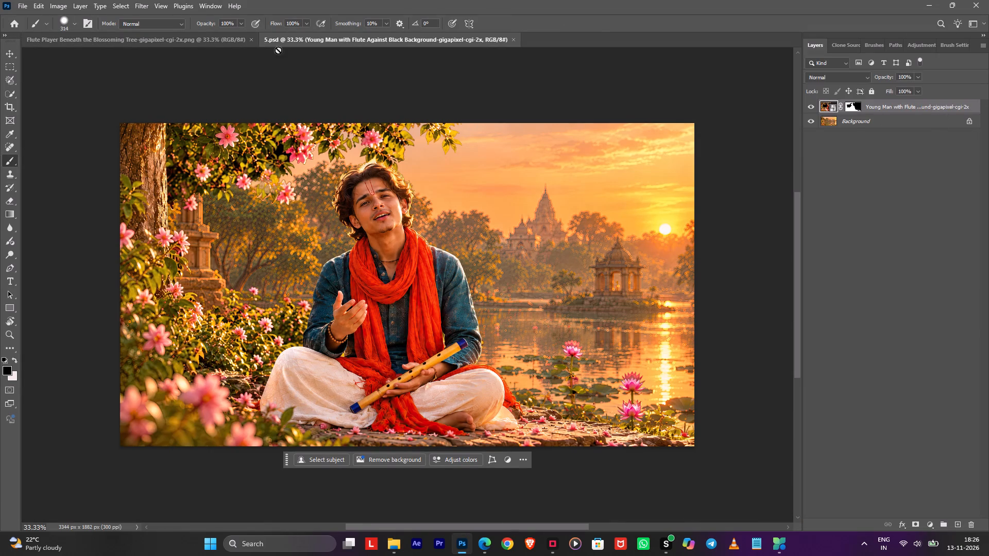
key("alt+Tab")
left_click_drag(159, 134, 864, 211)
key("alt+Tab")
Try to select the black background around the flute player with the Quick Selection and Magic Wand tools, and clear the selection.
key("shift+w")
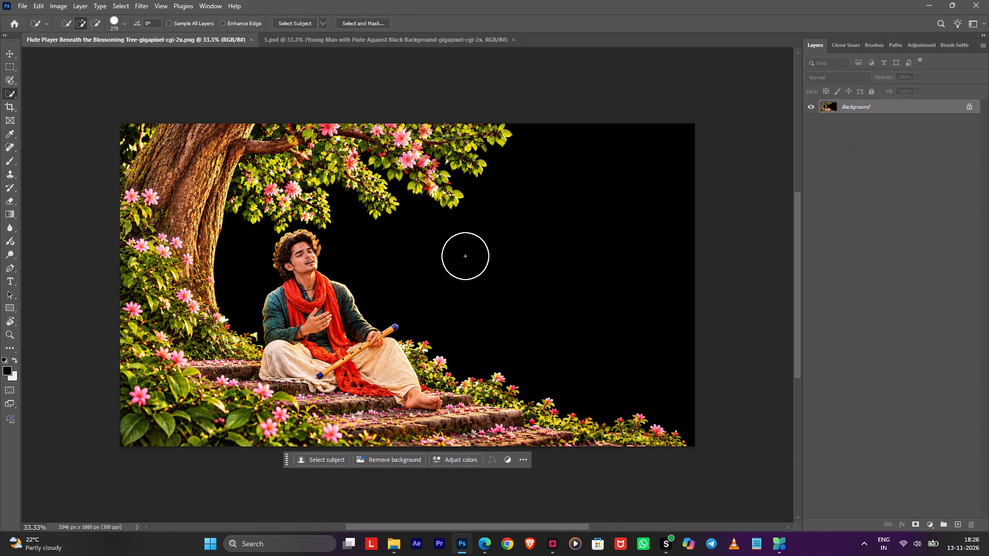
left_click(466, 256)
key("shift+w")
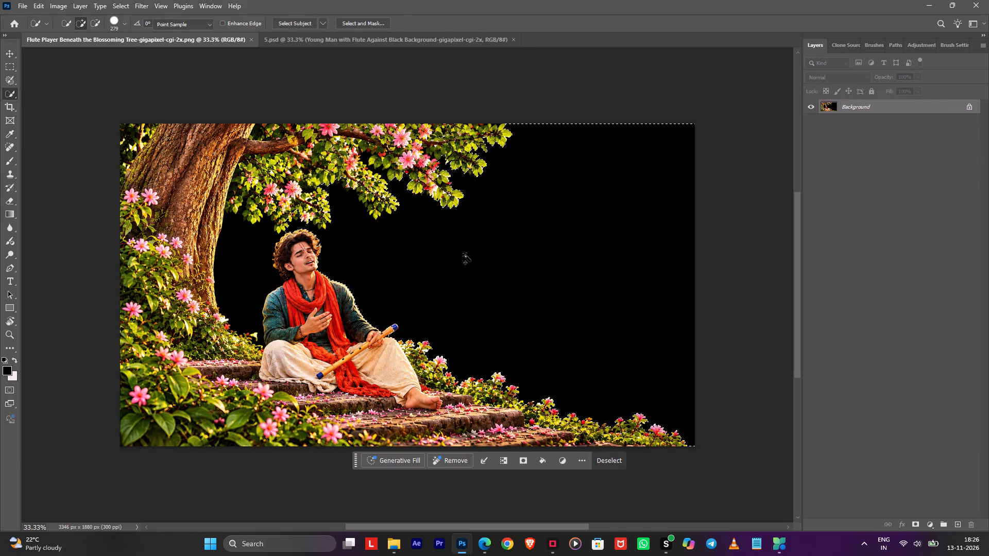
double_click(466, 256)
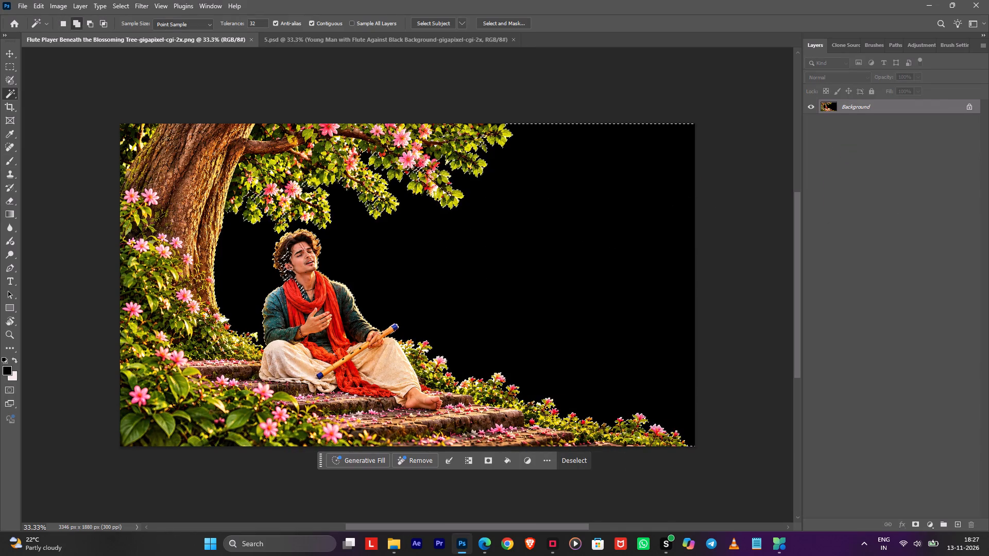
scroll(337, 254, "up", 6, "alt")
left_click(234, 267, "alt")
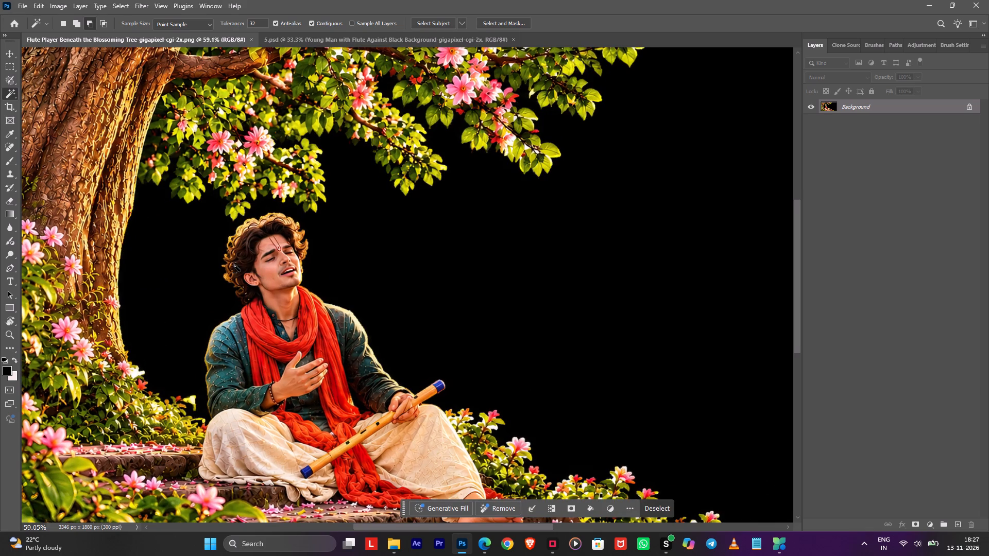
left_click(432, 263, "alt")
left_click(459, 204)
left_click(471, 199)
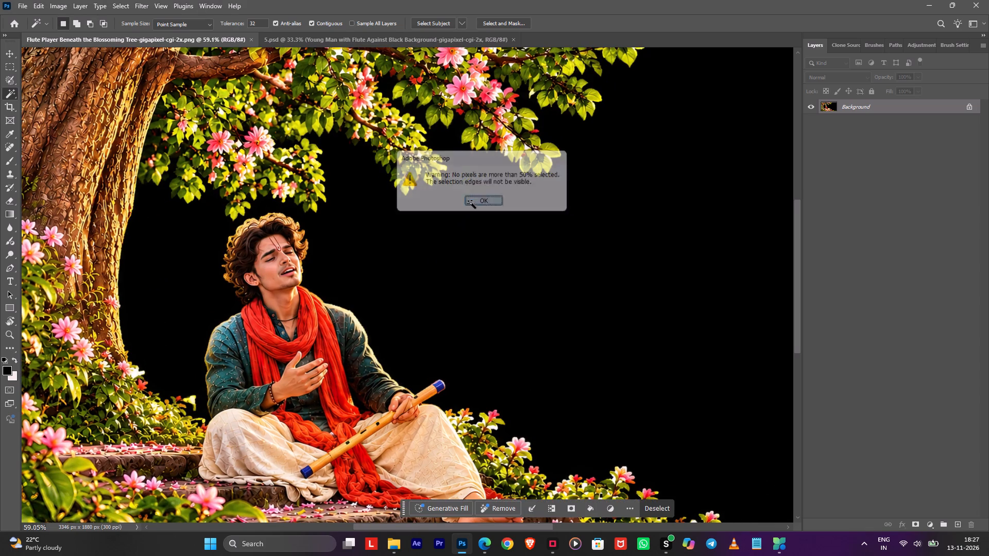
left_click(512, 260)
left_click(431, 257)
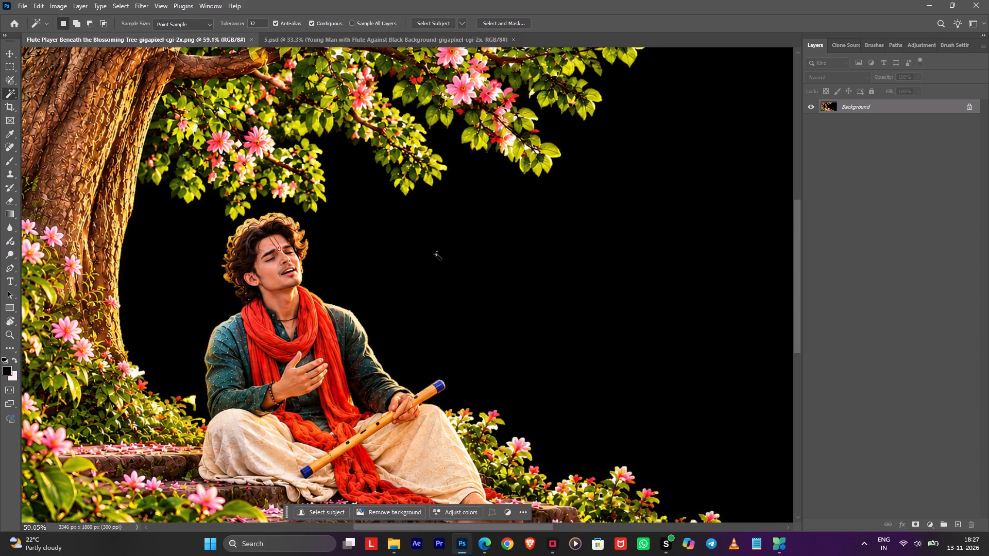
Outline the large black area beside the flute player with the Object Selection lasso, adding the part beneath the branches.
scroll(452, 253, "down", 3, "alt")
scroll(454, 254, "up", 1, "alt")
scroll(457, 254, "down", 4, "alt")
scroll(458, 254, "up", 1, "alt")
scroll(458, 254, "down", 2, "alt")
key("space")
key("space")
key("space")
left_click_drag(526, 233, 483, 233)
left_click(483, 233)
key("shift+w")
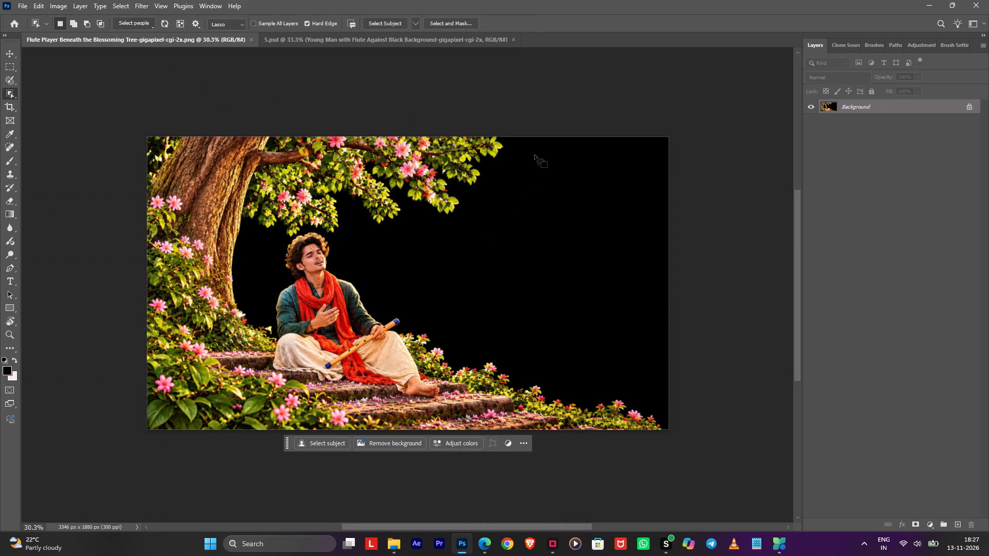
left_click_drag(514, 135, 649, 161, "shift")
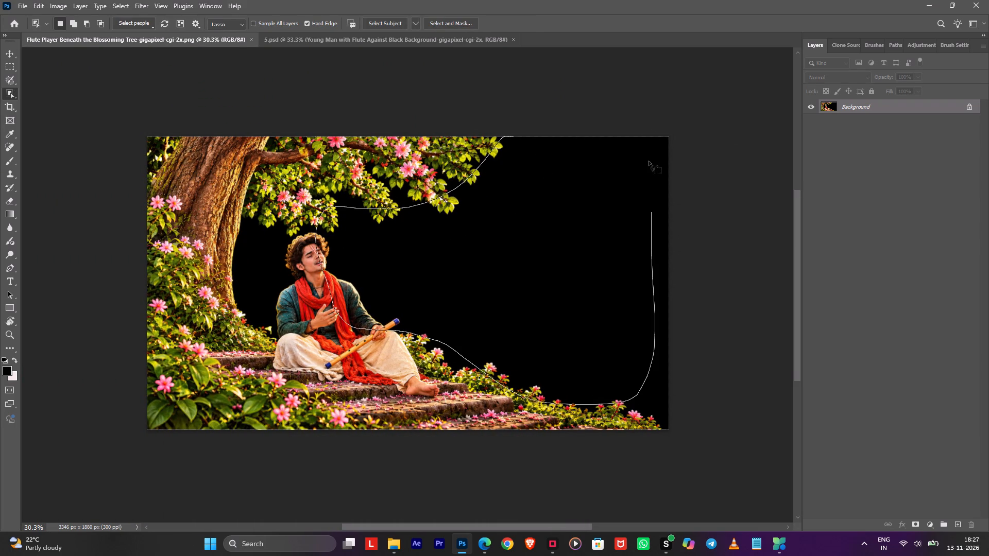
left_click_drag(649, 161, 642, 130, "shift")
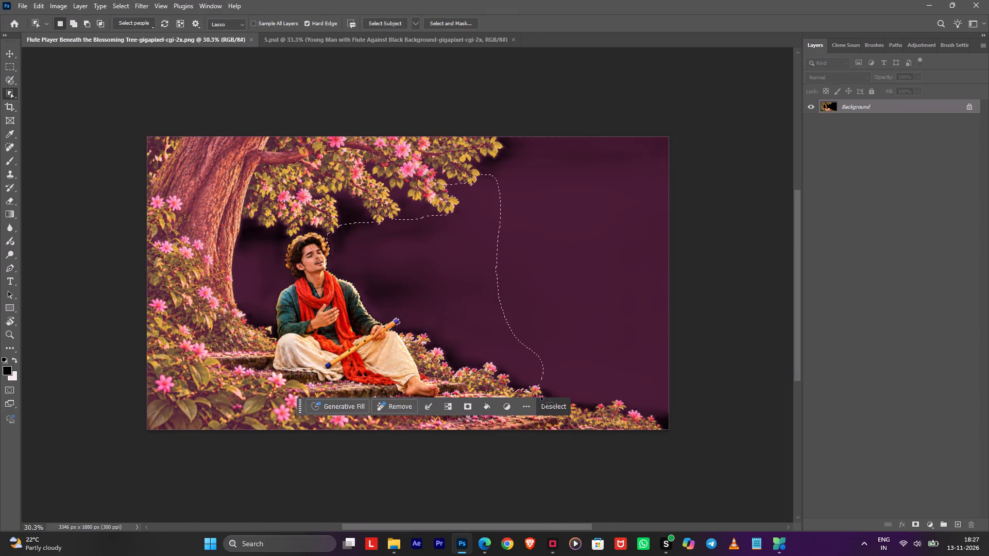
left_click_drag(557, 129, 352, 202, "shift")
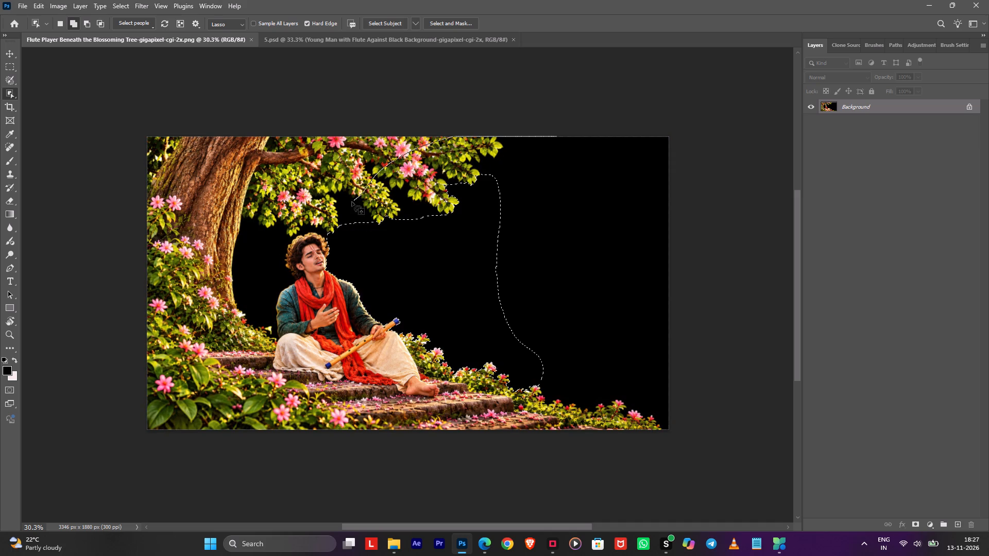
left_click_drag(352, 202, 676, 70, "shift")
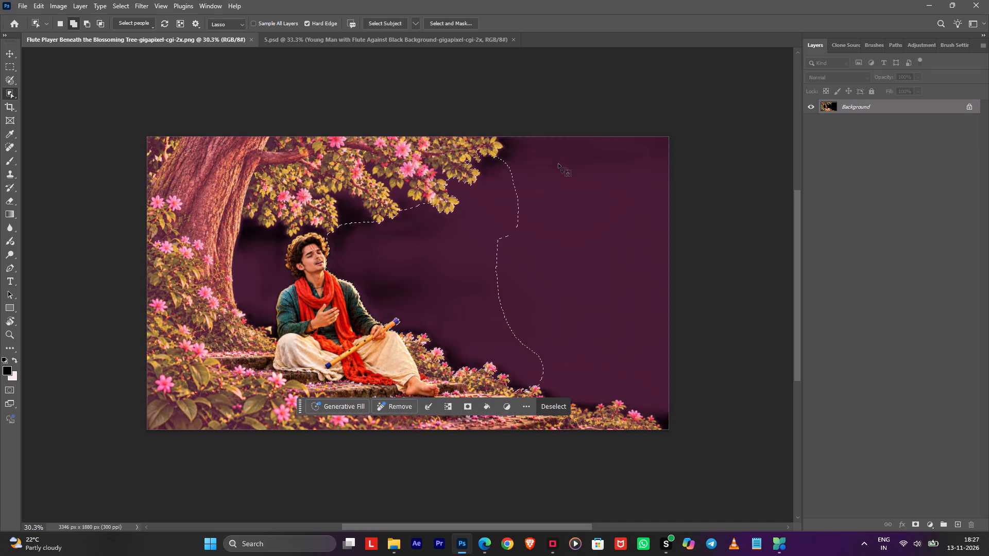
left_click_drag(507, 194, 466, 138, "shift")
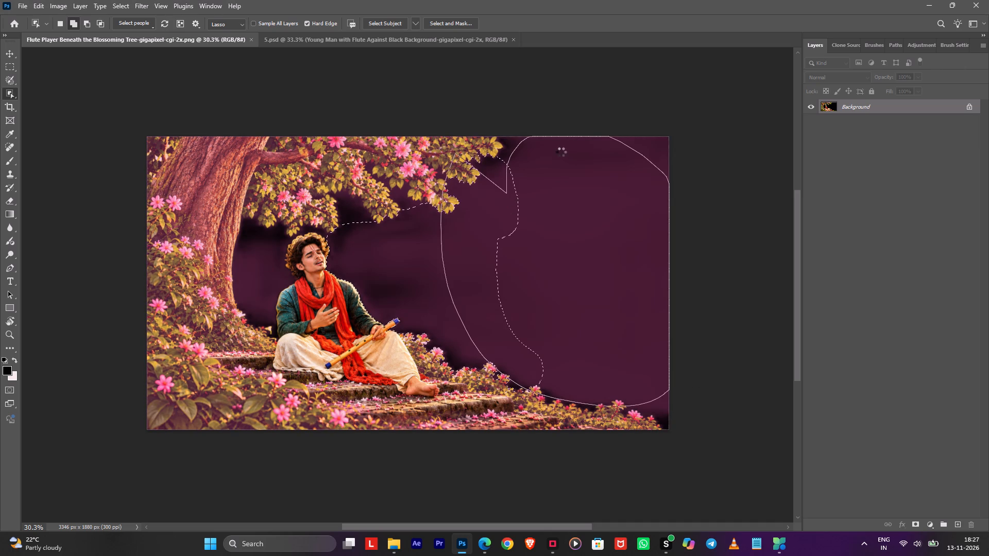
left_click(501, 211, "shift")
left_click_drag(507, 223, 482, 245, "shift")
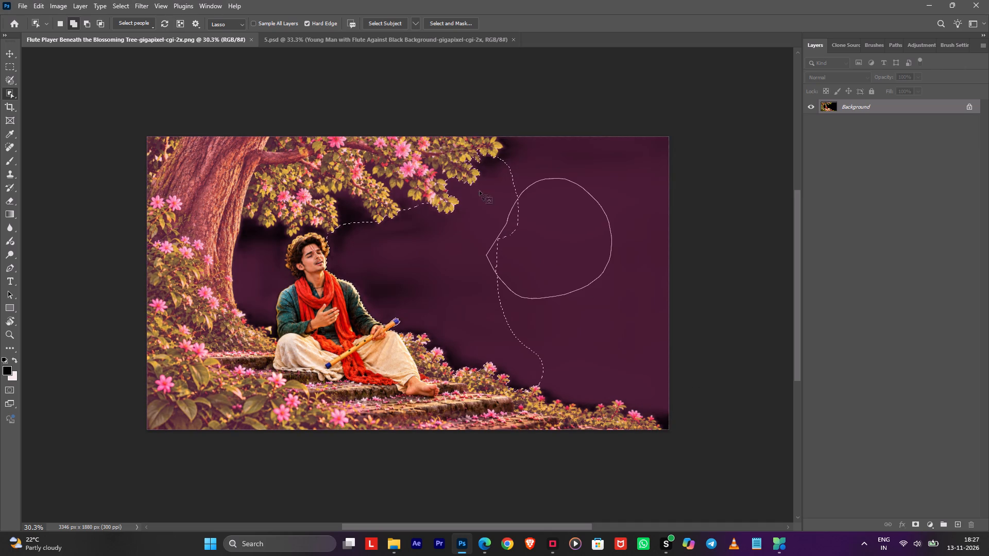
Unlock the Background layer of the flute player image, leaving its layer style unchanged.
left_click_drag(978, 100, 972, 105)
left_click(966, 108)
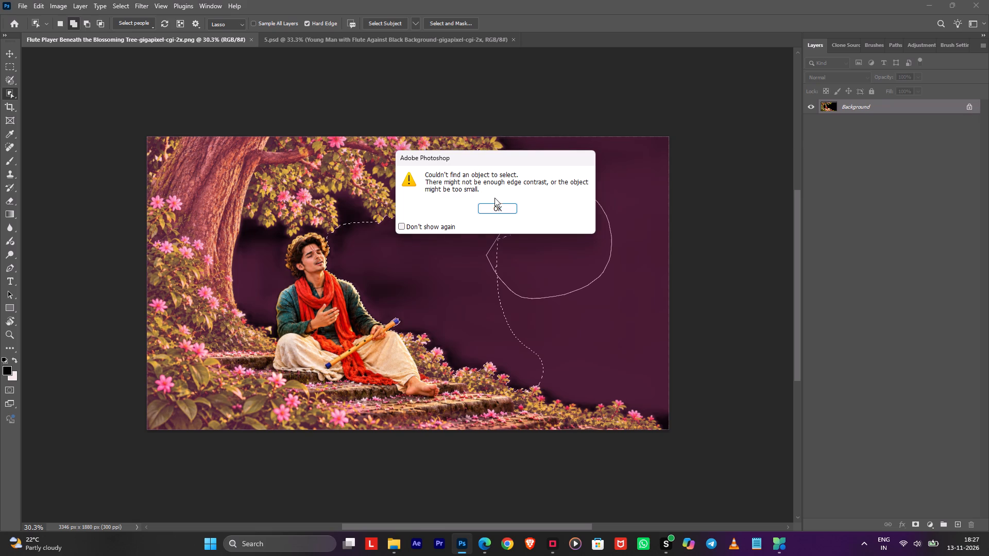
left_click(486, 205)
double_click(973, 109)
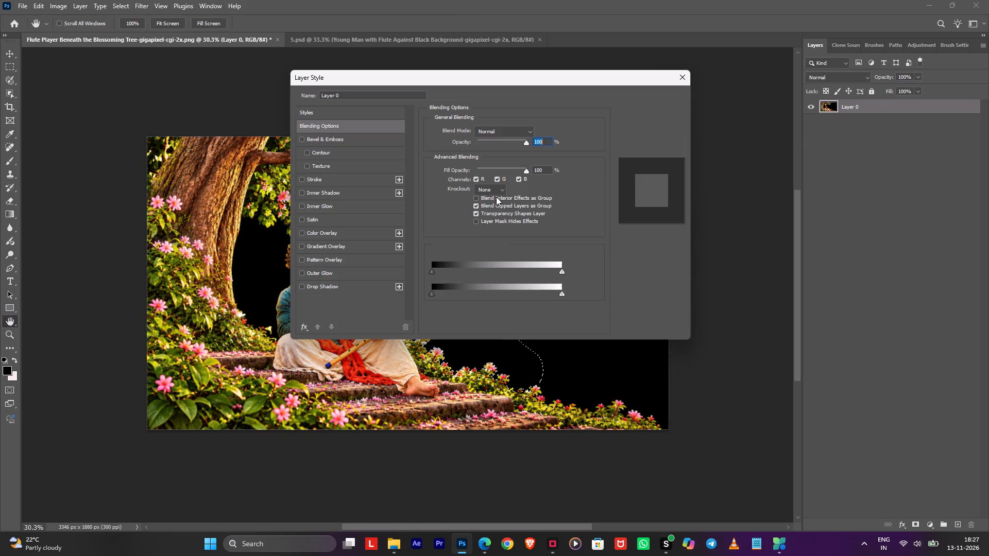
left_click(681, 71)
Extend the selection over the whole open black area between the branches and the lower flowers, using Object Selection and Quick Selection.
left_click_drag(494, 171, 574, 124, "shift")
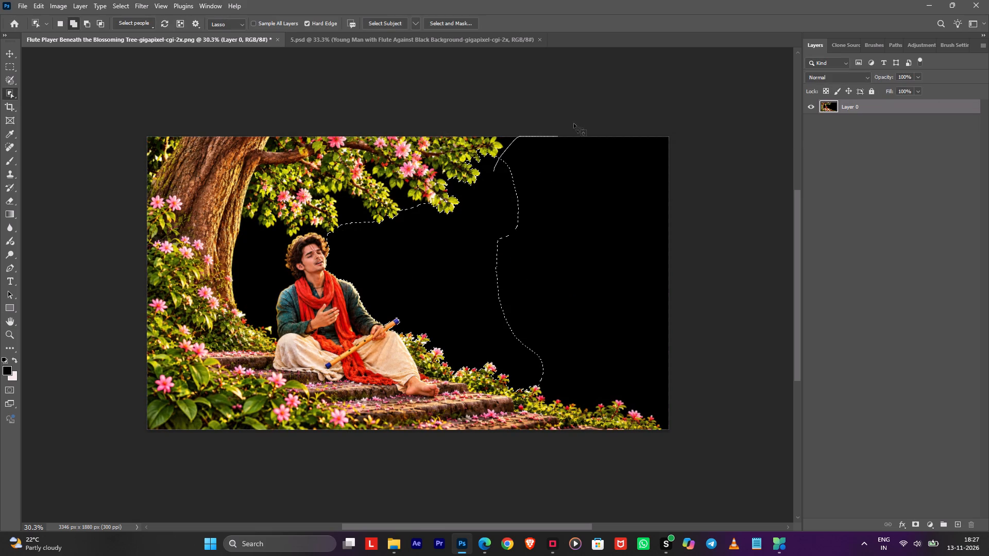
left_click_drag(574, 124, 501, 227, "shift")
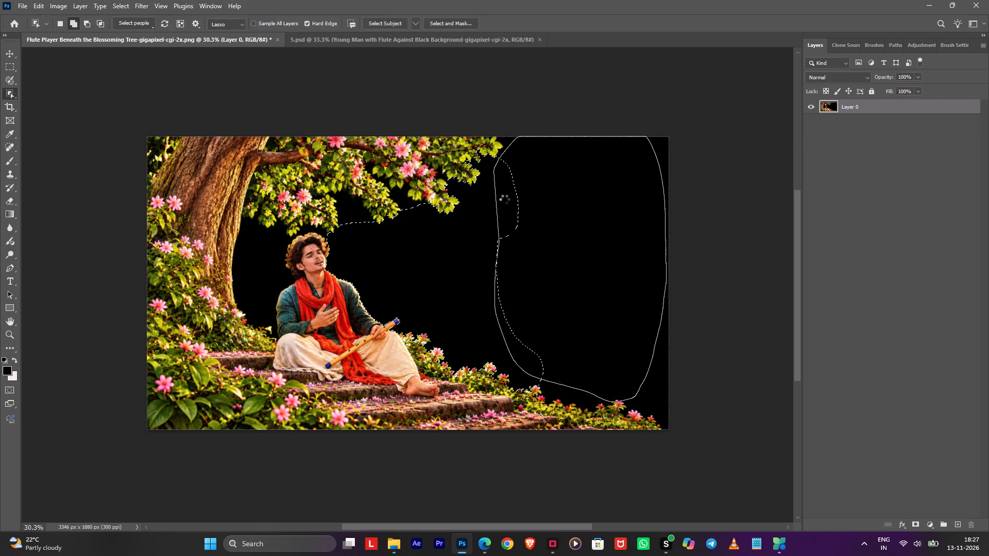
left_click(493, 207)
key("shift+w")
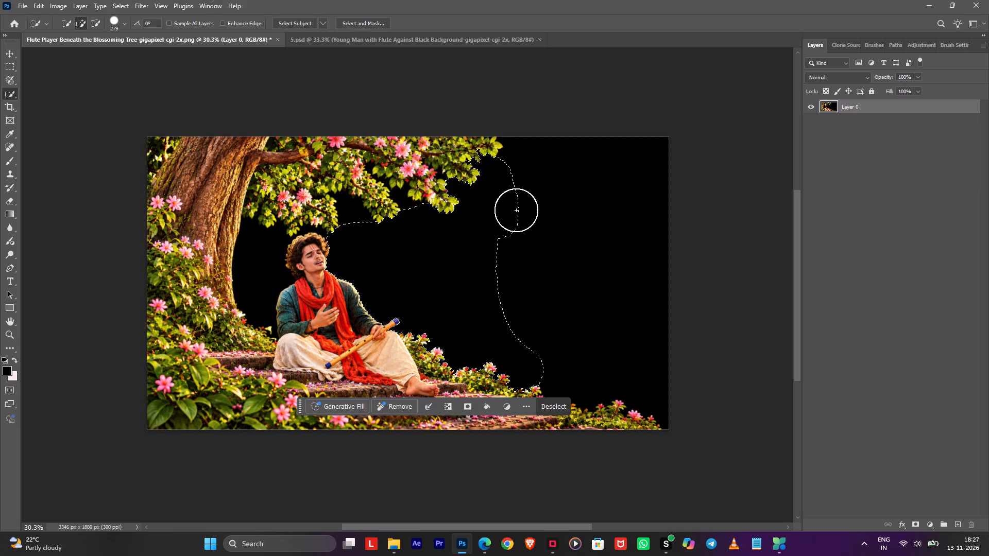
left_click_drag(522, 211, 634, 229, "shift")
left_click(637, 230, "shift")
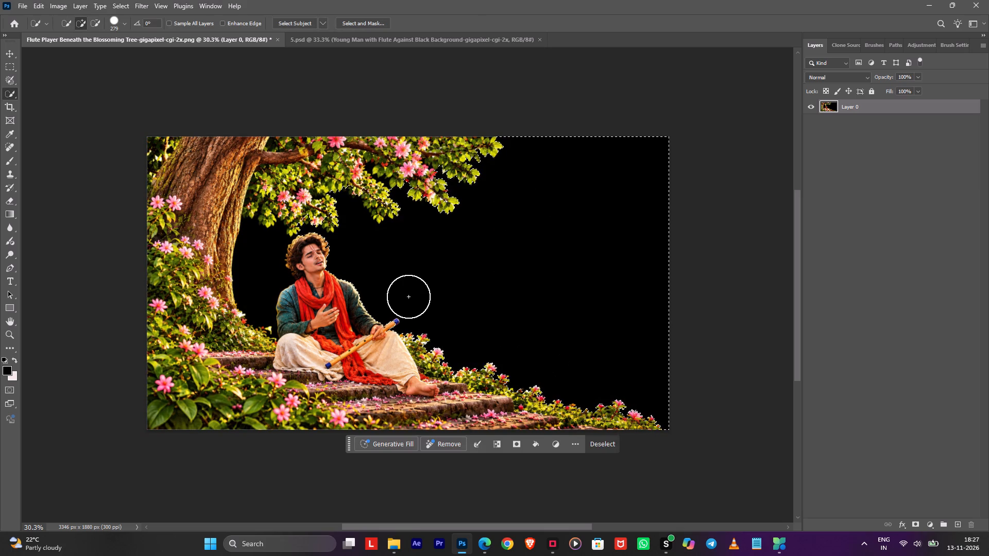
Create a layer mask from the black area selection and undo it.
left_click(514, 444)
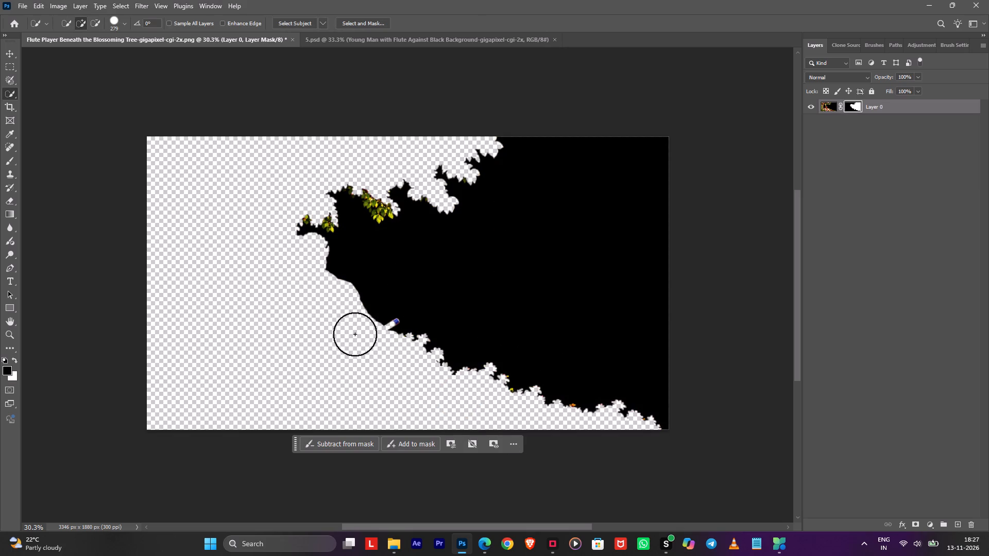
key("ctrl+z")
Subtract the wrongly included leaf clusters above the flute player's head from the selection with the Object Selection tool.
scroll(344, 211, "up", 1, "alt")
scroll(344, 211, "down", 1, "alt")
scroll(344, 211, "up", 12, "alt")
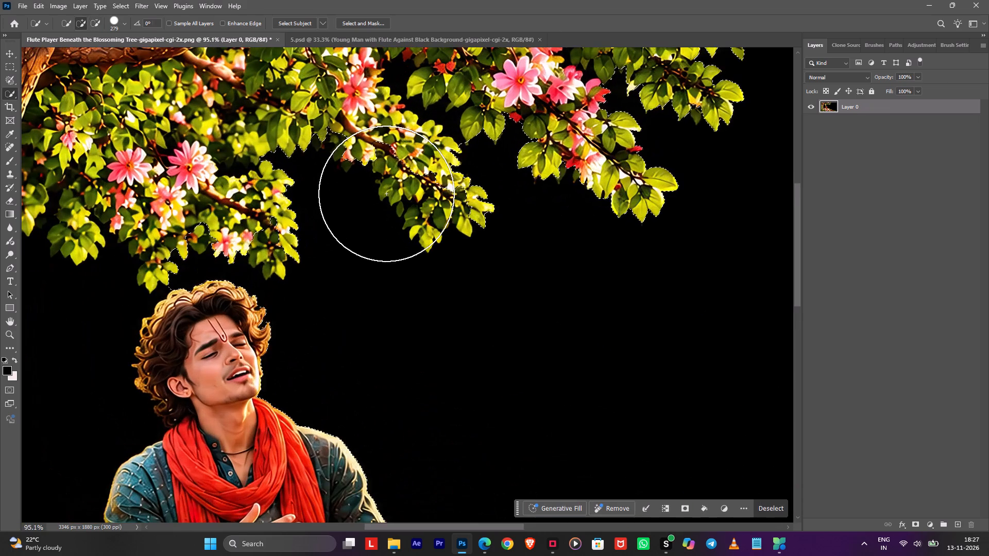
key("shift+w")
key("shift+w")
left_click_drag(381, 150, 374, 188, "shift")
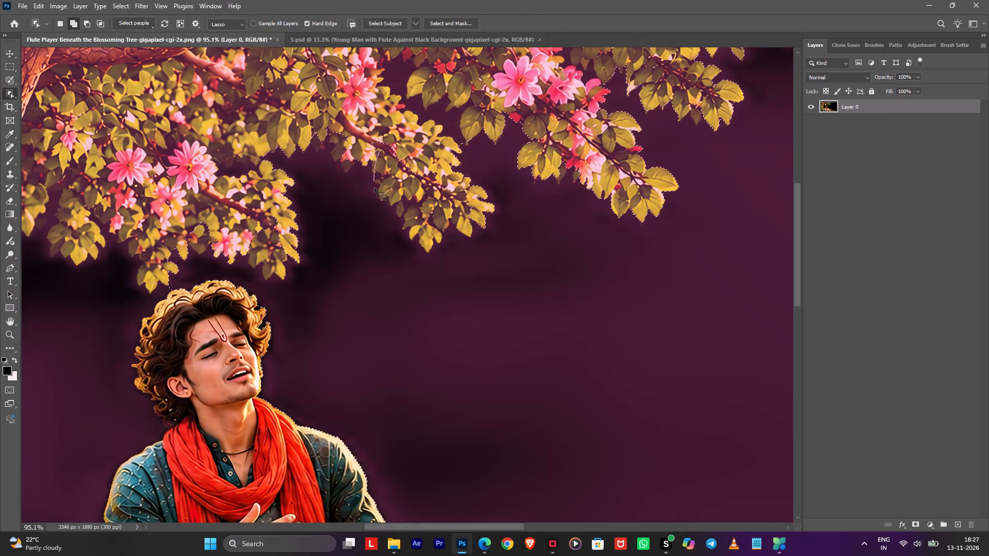
left_click_drag(374, 188, 479, 175, "shift")
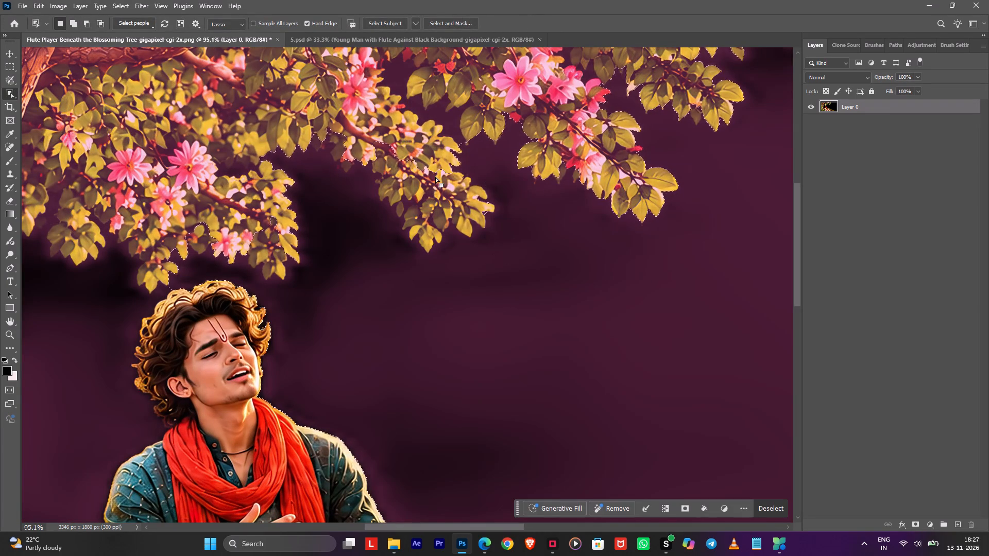
key("ctrl+z")
left_click_drag(379, 137, 451, 166, "alt")
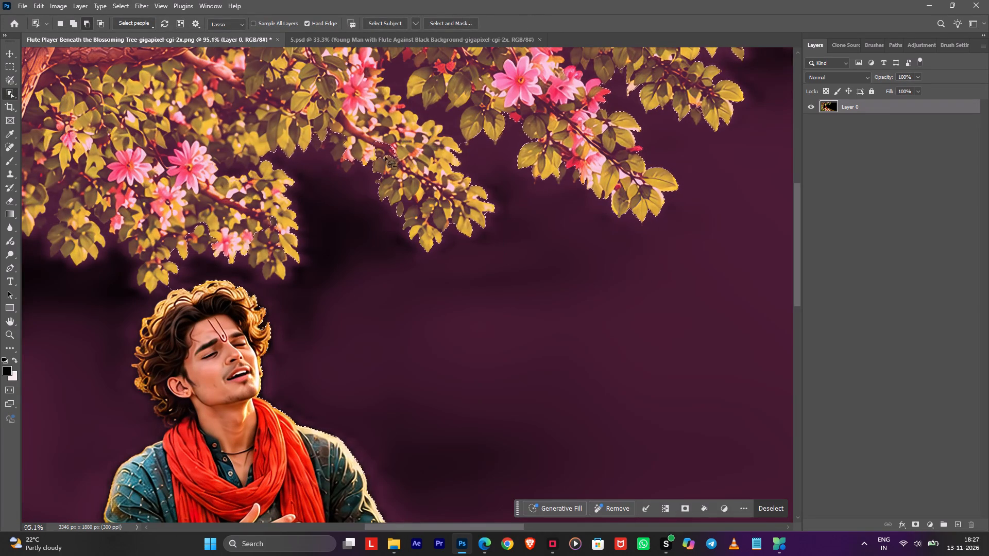
left_click_drag(240, 169, 316, 197, "alt")
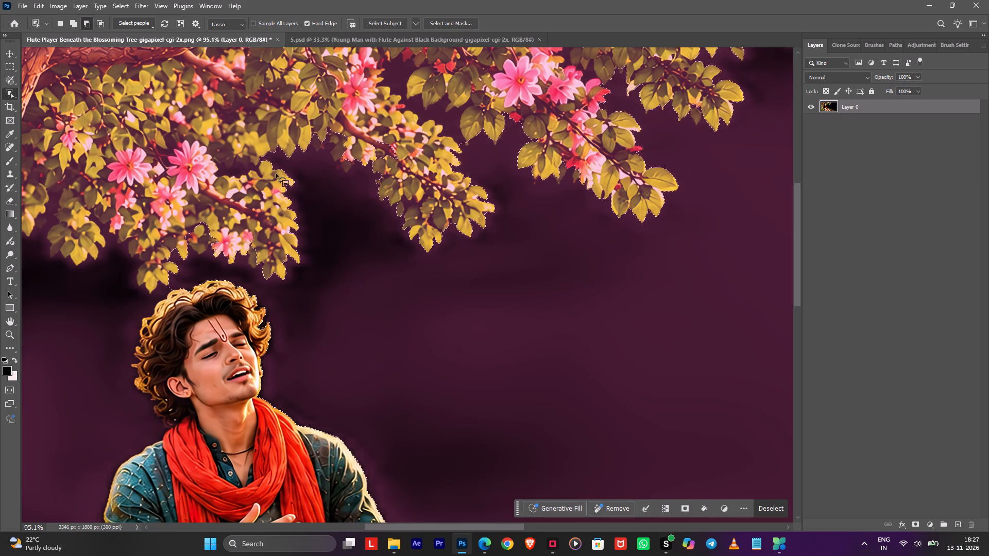
left_click_drag(158, 240, 172, 258, "alt")
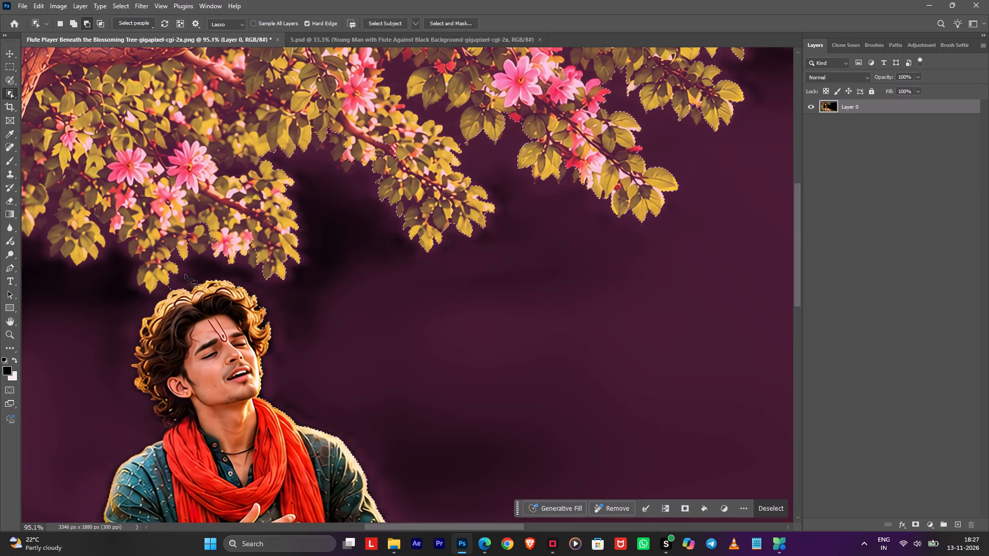
left_click_drag(187, 274, 112, 390, "alt")
left_click(491, 205)
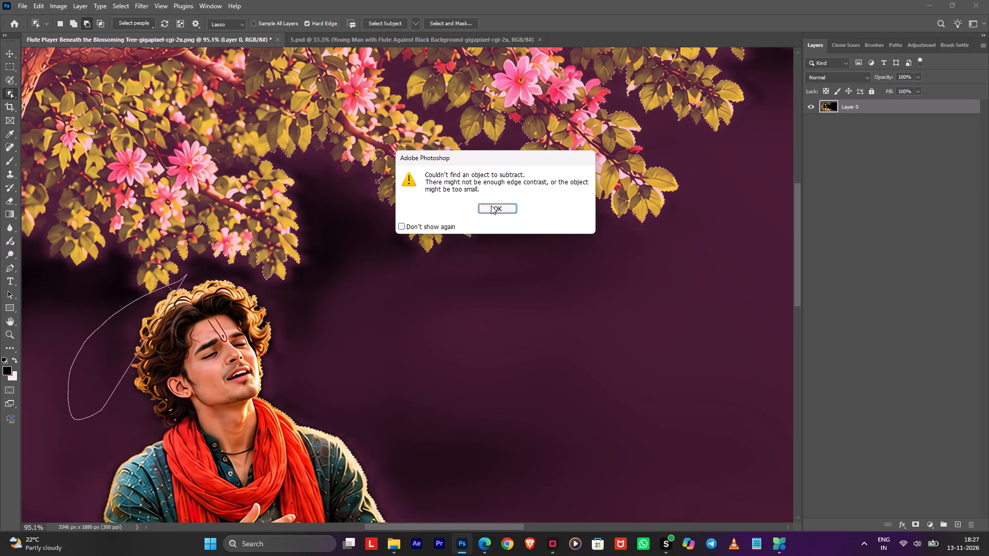
Invert the selection and add it as a layer mask on Layer 0 to hide the black area.
scroll(239, 269, "down", 5, "alt")
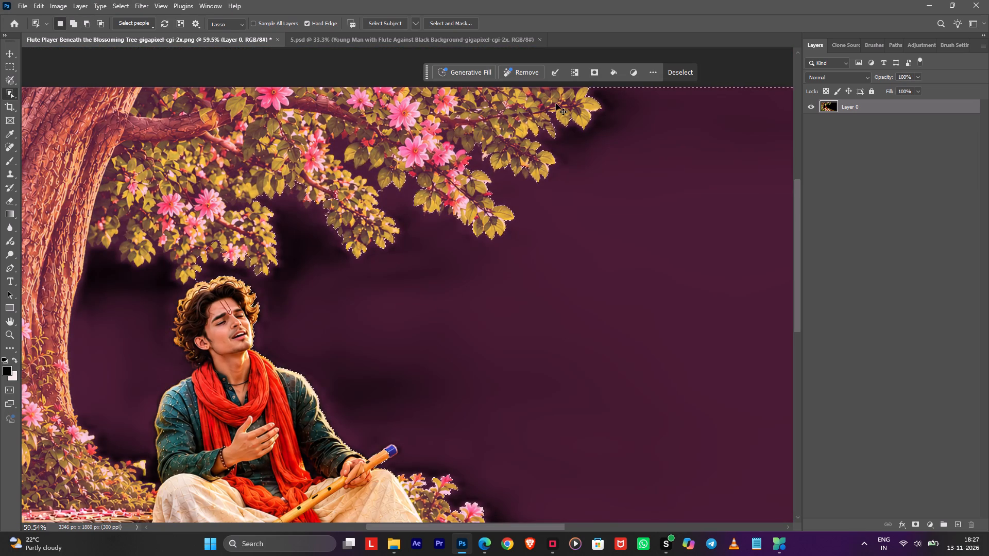
key("ctrl+shift+i")
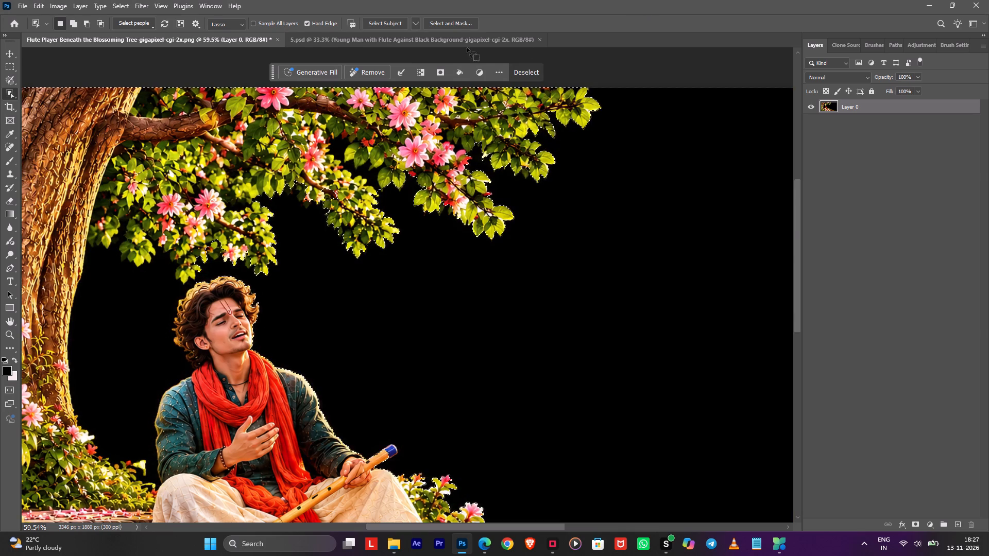
left_click(442, 67)
Select the black gap between the tree trunk and the flute player, paint it black on the layer mask, and deselect.
scroll(455, 189, "down", 4, "alt")
key("space")
key("space")
key("space")
key("space")
key("space")
key("space")
left_click_drag(268, 254, 462, 238)
left_click_drag(414, 192, 482, 219)
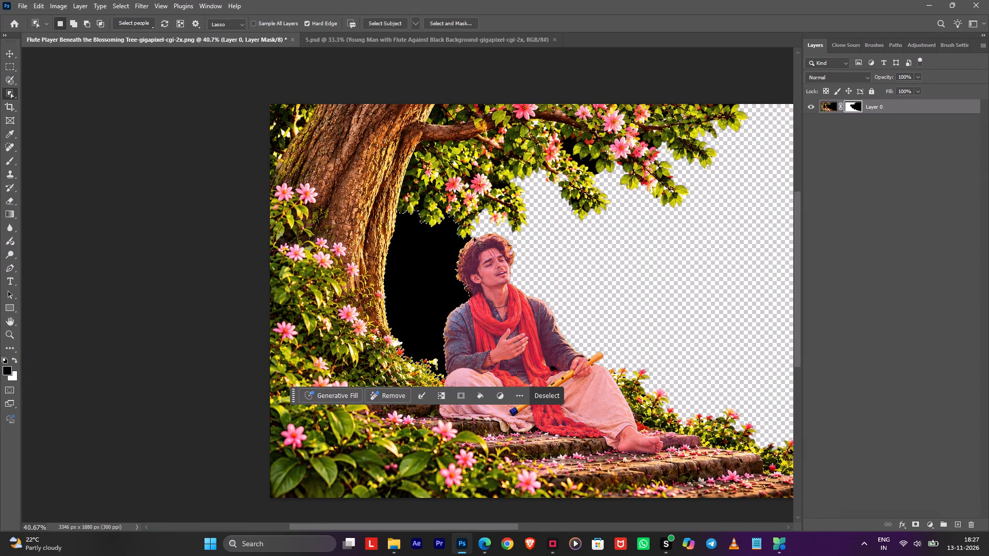
key("b")
left_click_drag(419, 194, 469, 374)
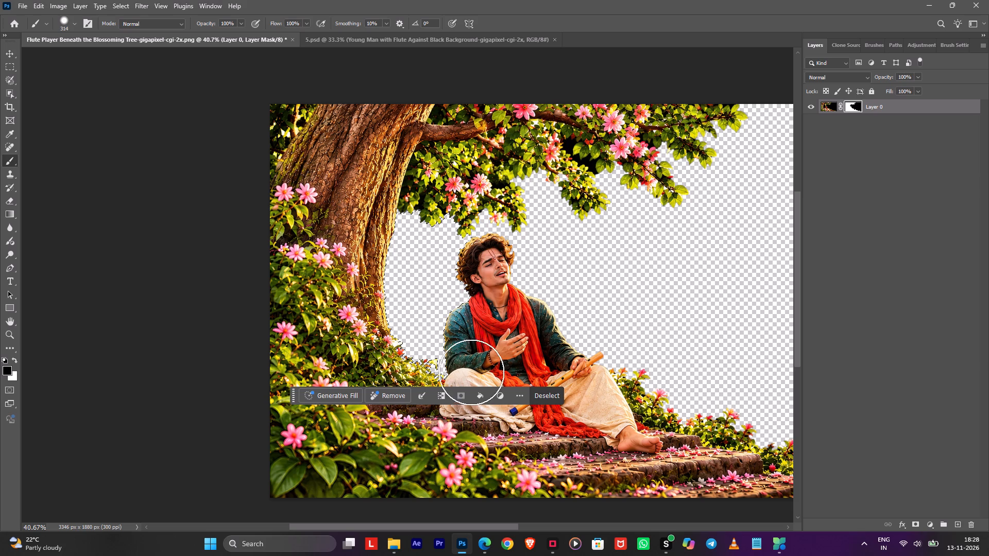
left_click(542, 390)
Place Golden Lotus Lake at Sunset-gigapixel-cgi-2x from the Downloads folder into the flute player document.
scroll(537, 266, "down", 3, "alt")
scroll(538, 266, "up", 1, "alt")
scroll(538, 266, "down", 1, "alt")
key("space")
key("space")
left_click_drag(647, 254, 530, 249)
left_click(530, 249)
key("alt+Tab")
left_click(320, 136)
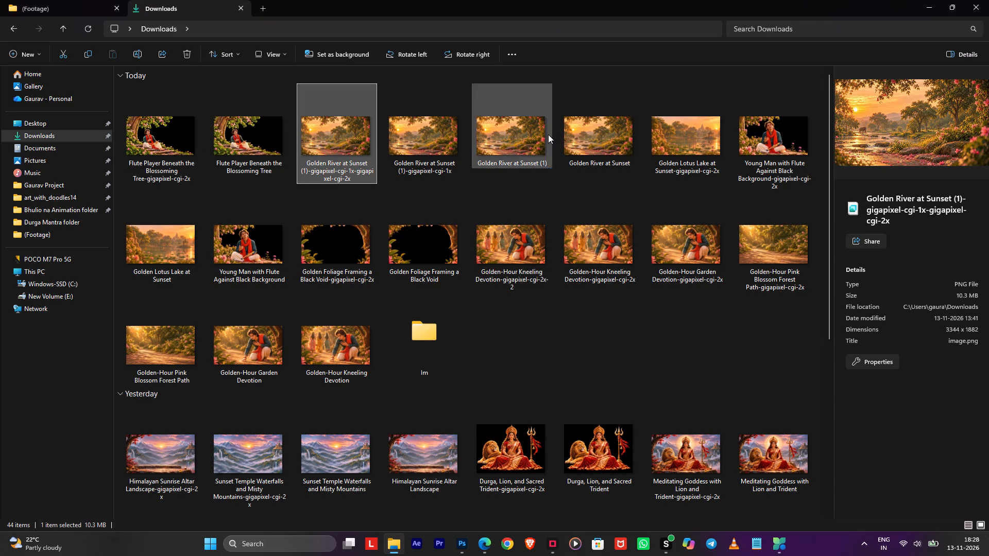
left_click(585, 145)
left_click(662, 146)
left_click_drag(674, 141, 684, 184)
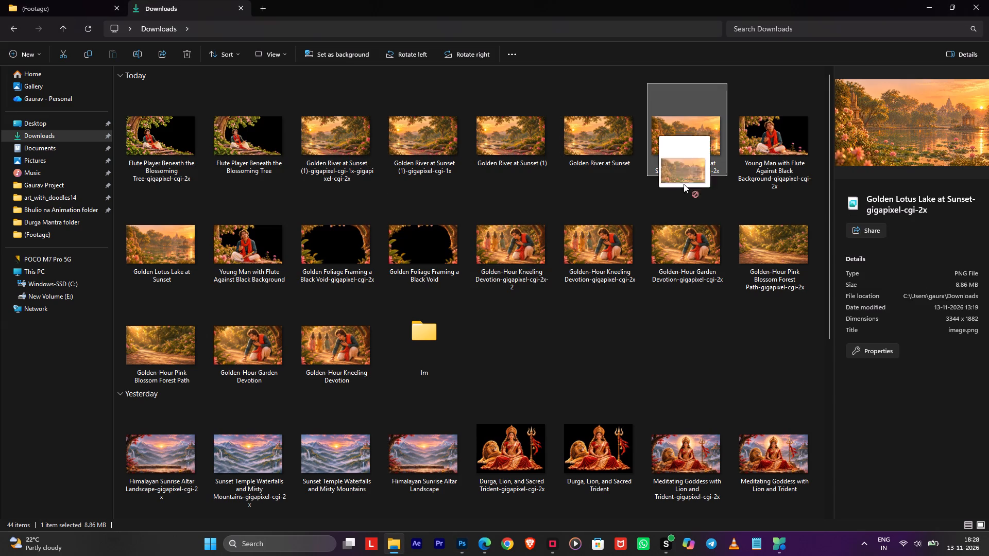
key("alt+Tab")
left_click_drag(684, 184, 471, 299)
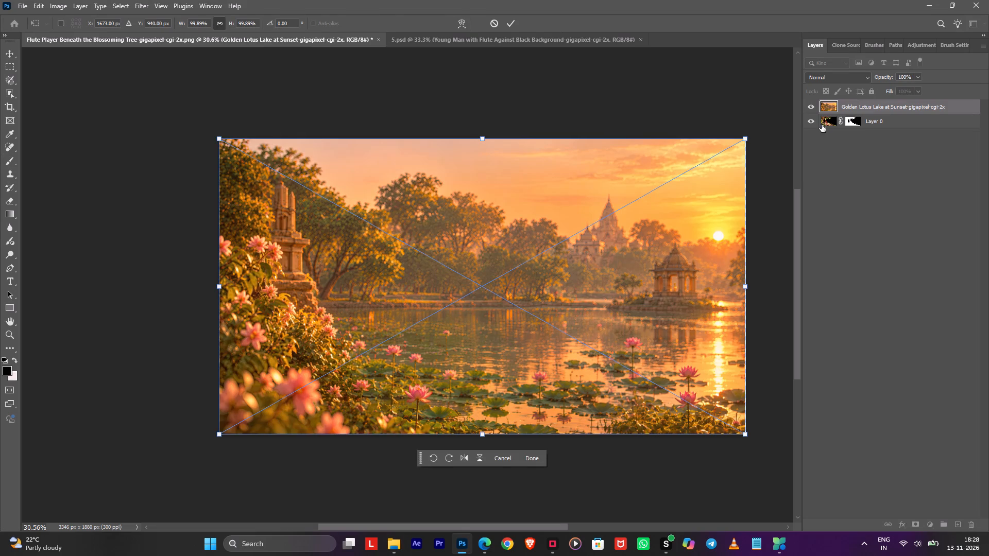
Move the Golden Lotus Lake at Sunset layer below the masked Layer 0.
left_click_drag(859, 106, 859, 132)
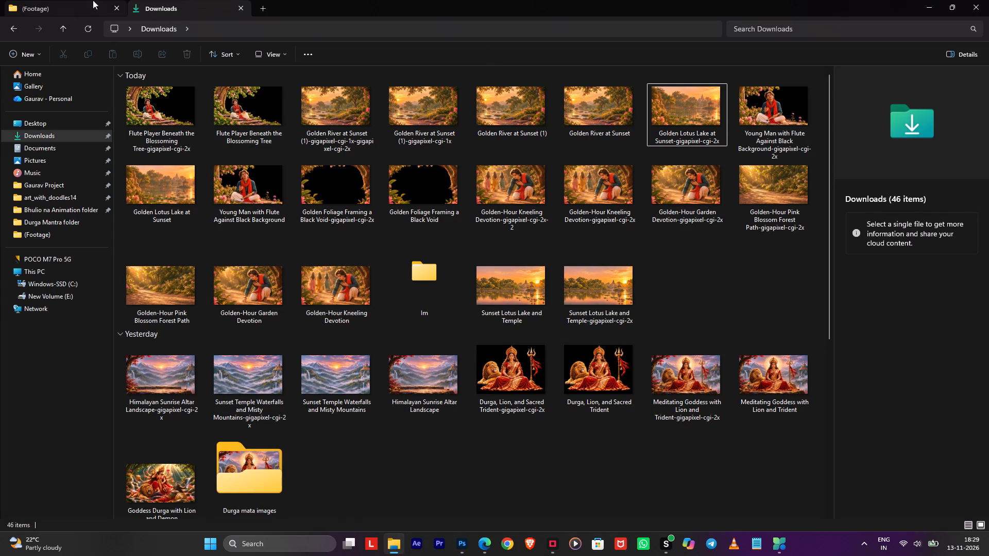
left_click(33, 1)
left_click(667, 399)
left_click_drag(657, 378, 692, 394)
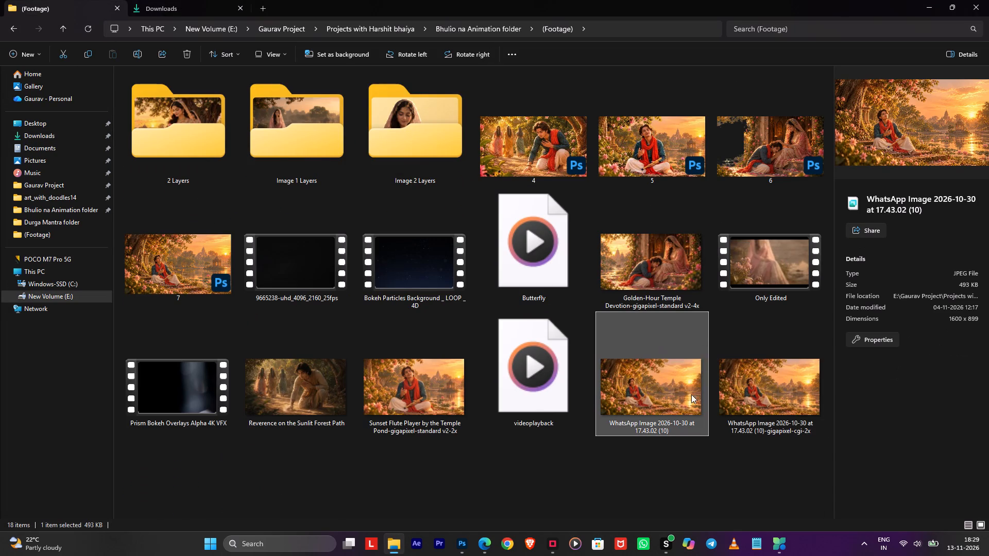
left_click(780, 394)
left_click_drag(765, 379, 494, 273)
key("alt+Tab")
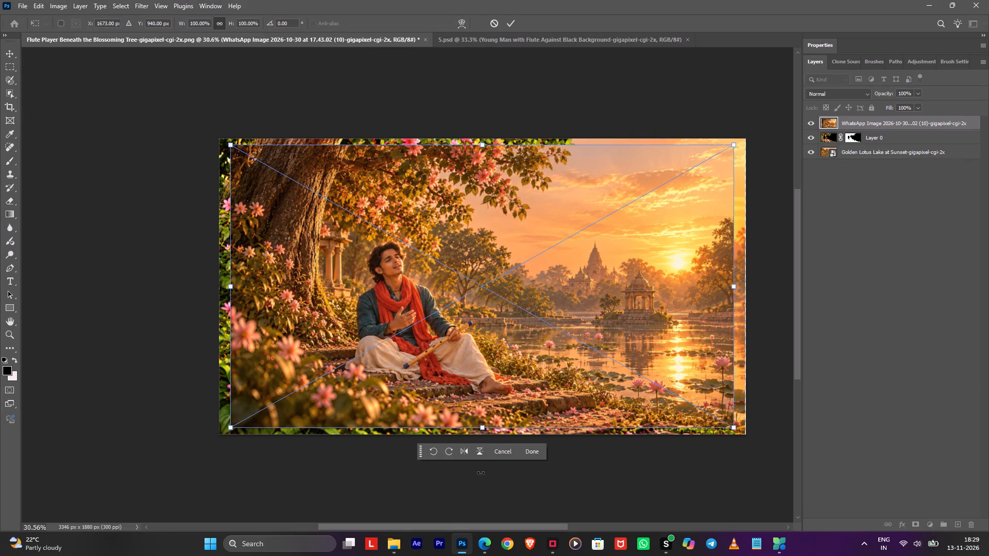
Scale the placed WhatsApp image to about 104.6% so it fills the whole canvas.
left_click_drag(736, 143, 739, 141)
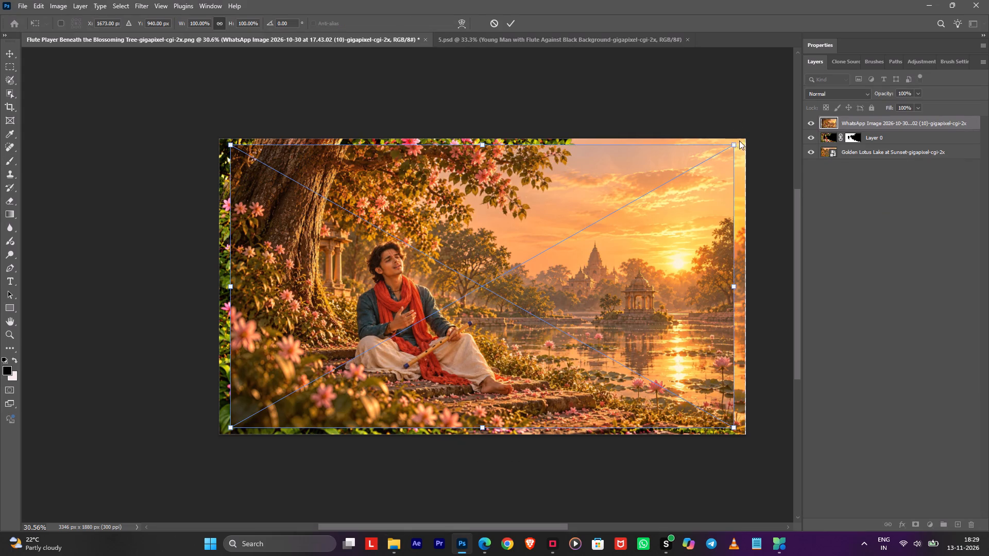
left_click_drag(739, 141, 748, 135)
key("ctrl+z")
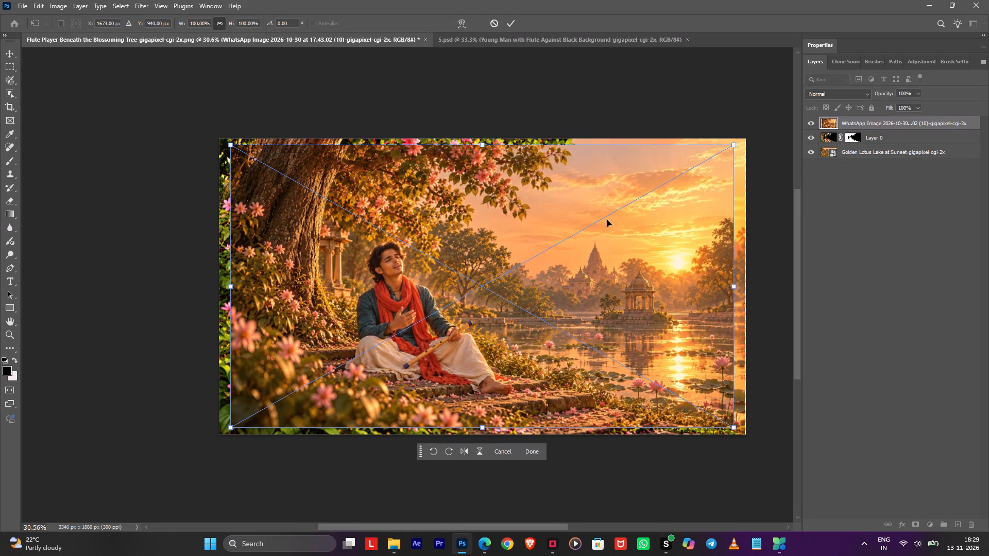
left_click_drag(735, 144, 747, 138)
left_click_drag(229, 427, 207, 439)
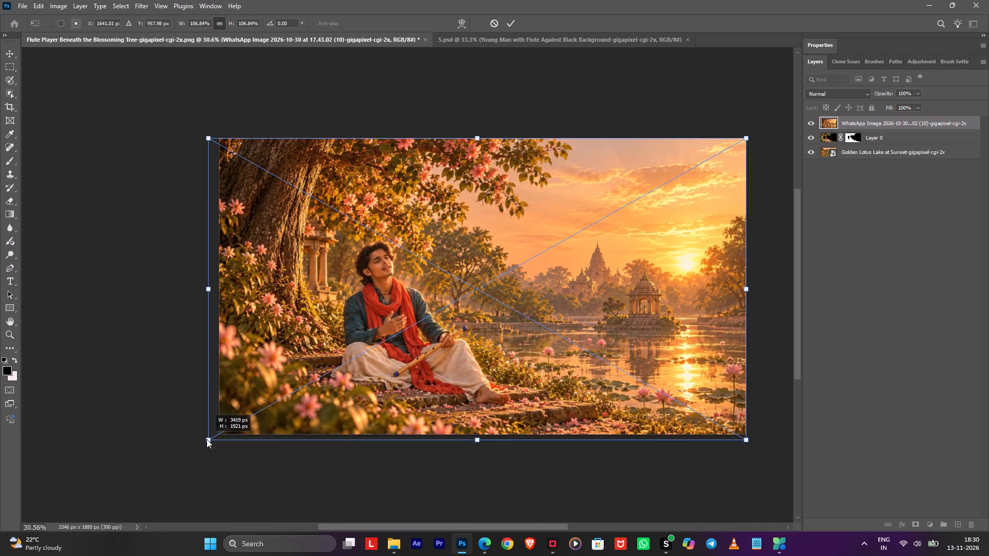
left_click_drag(207, 439, 217, 431)
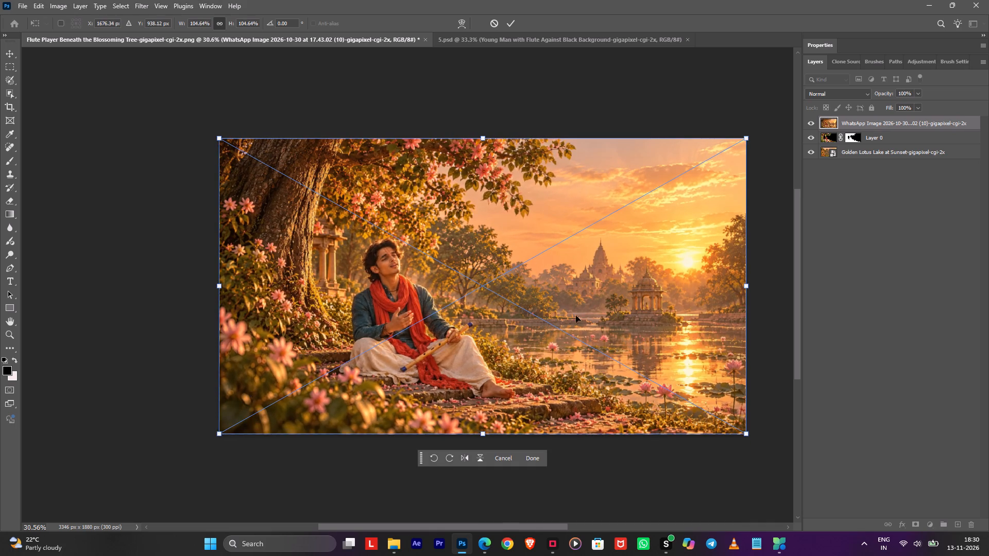
left_click(854, 291)
Load Layer 0's mask as a selection and add it as a layer mask on the placed WhatsApp image layer.
left_click(869, 126)
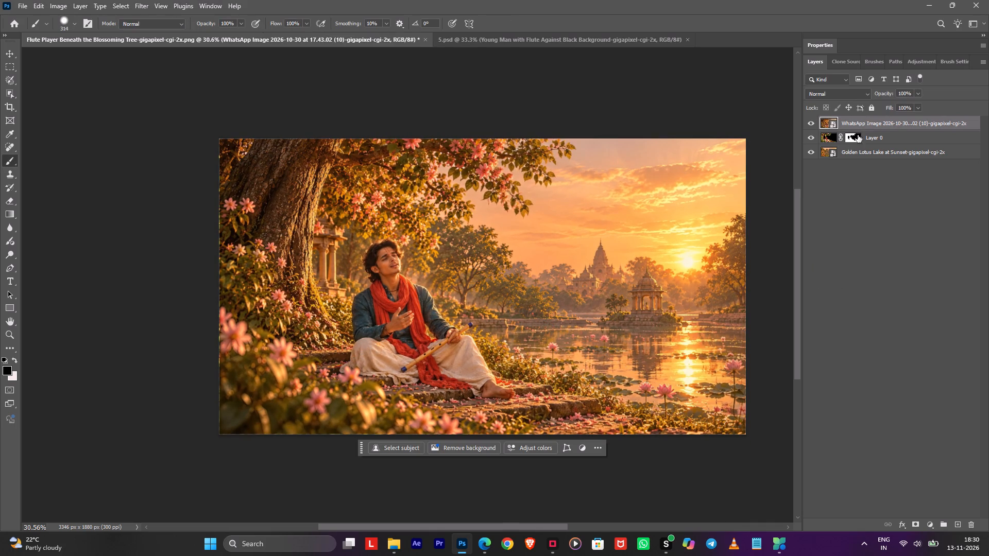
left_click(851, 137, "ctrl")
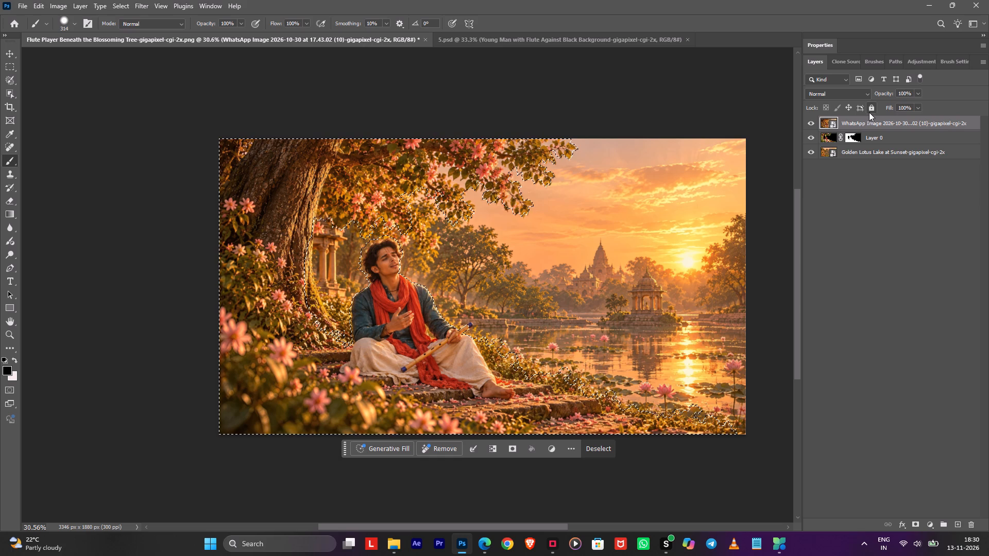
left_click(867, 120)
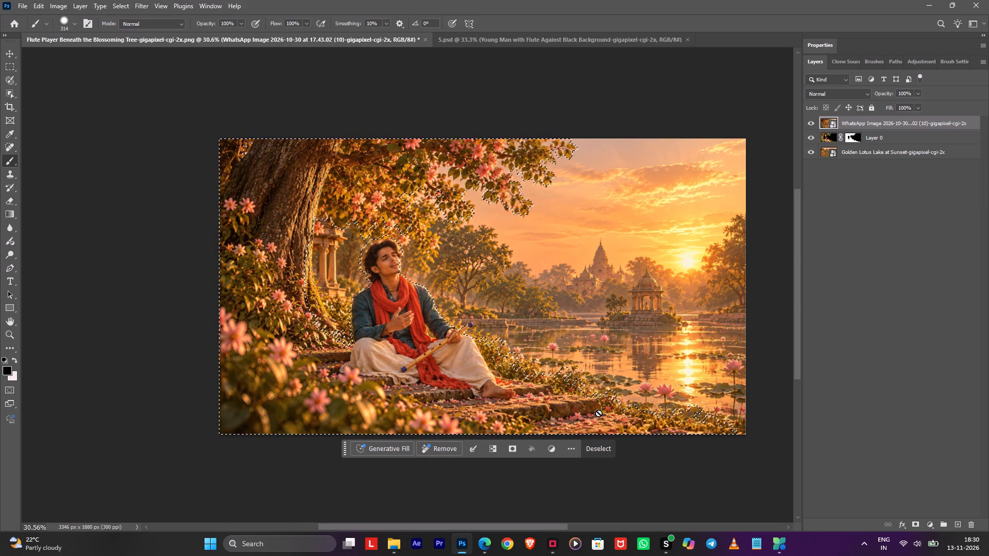
left_click(509, 449)
Paint white with a large brush on the new mask around the player, his flute and the planted bank beside the steps.
scroll(333, 222, "up", 2, "alt")
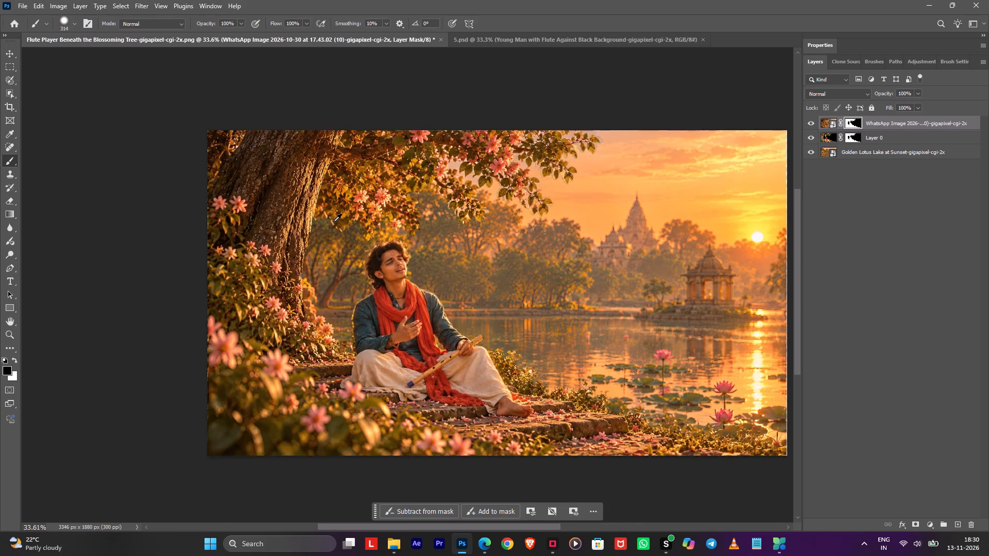
scroll(334, 221, "up", 5, "alt")
right_click_drag(396, 245, 368, 253, "alt")
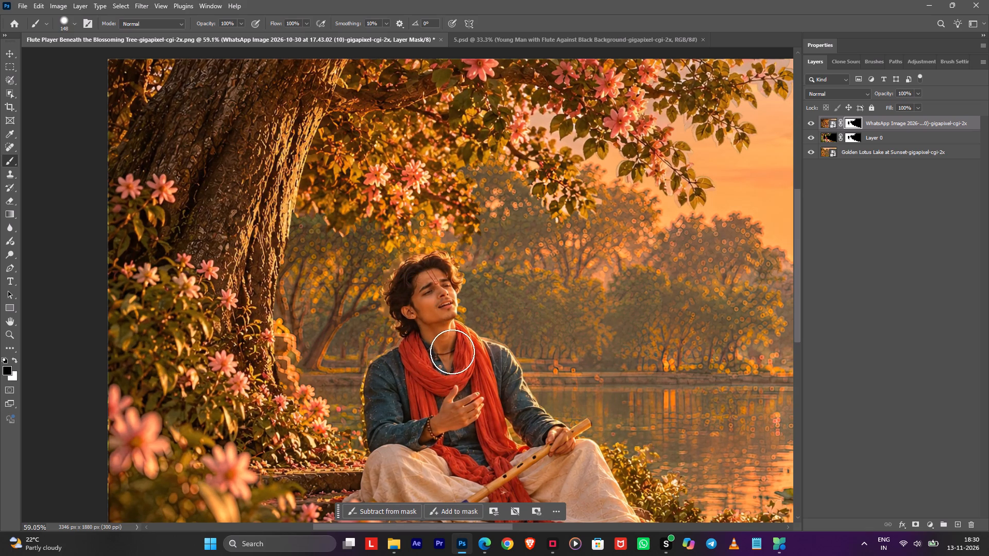
right_click_drag(419, 347, 444, 349, "alt")
key("x")
left_click_drag(437, 278, 551, 431)
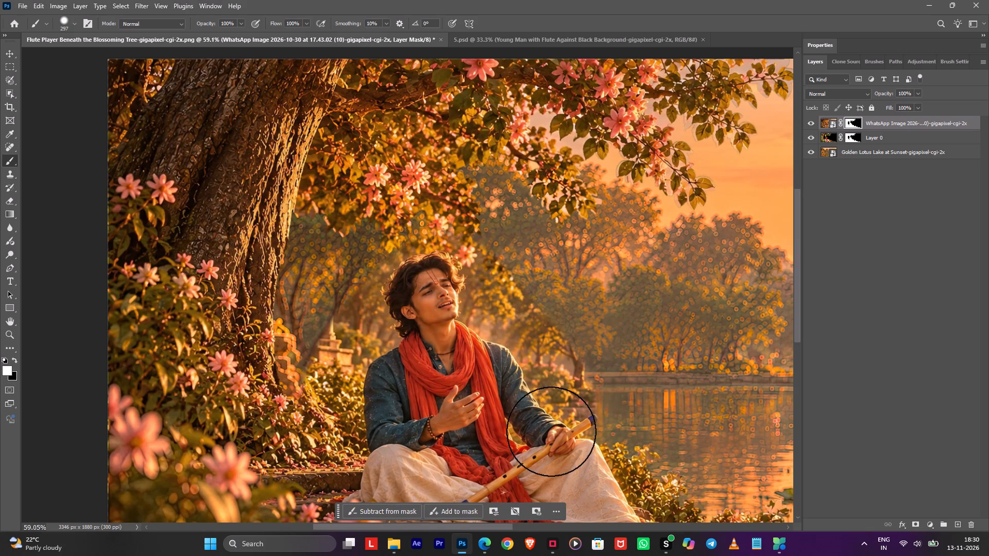
scroll(543, 401, "down", 1, "alt")
scroll(543, 401, "up", 1, "alt")
scroll(543, 400, "down", 1, "alt")
key("space")
key("space")
key("space")
left_click_drag(592, 418, 507, 334)
left_click(505, 339)
left_click(506, 343)
left_click_drag(493, 323, 713, 423)
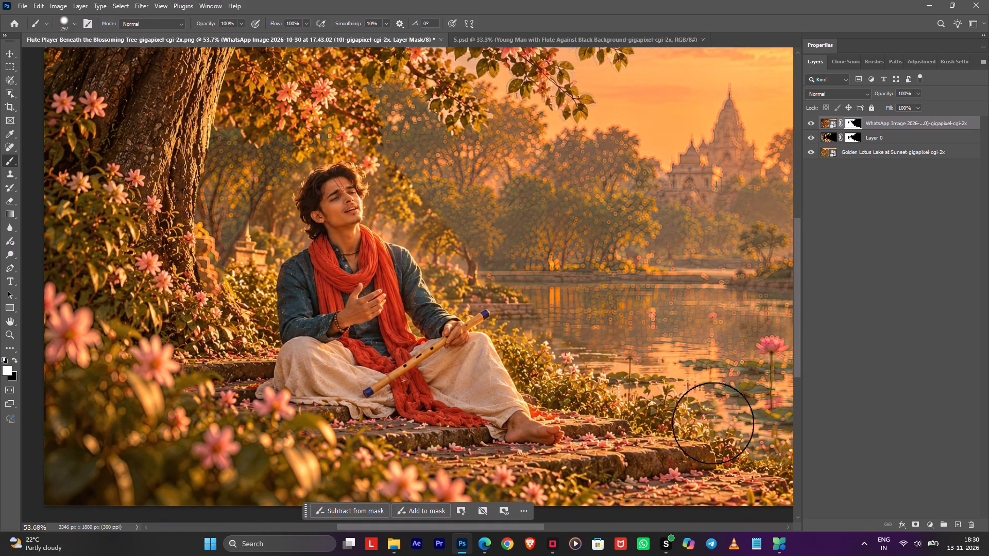
left_click_drag(713, 423, 753, 445)
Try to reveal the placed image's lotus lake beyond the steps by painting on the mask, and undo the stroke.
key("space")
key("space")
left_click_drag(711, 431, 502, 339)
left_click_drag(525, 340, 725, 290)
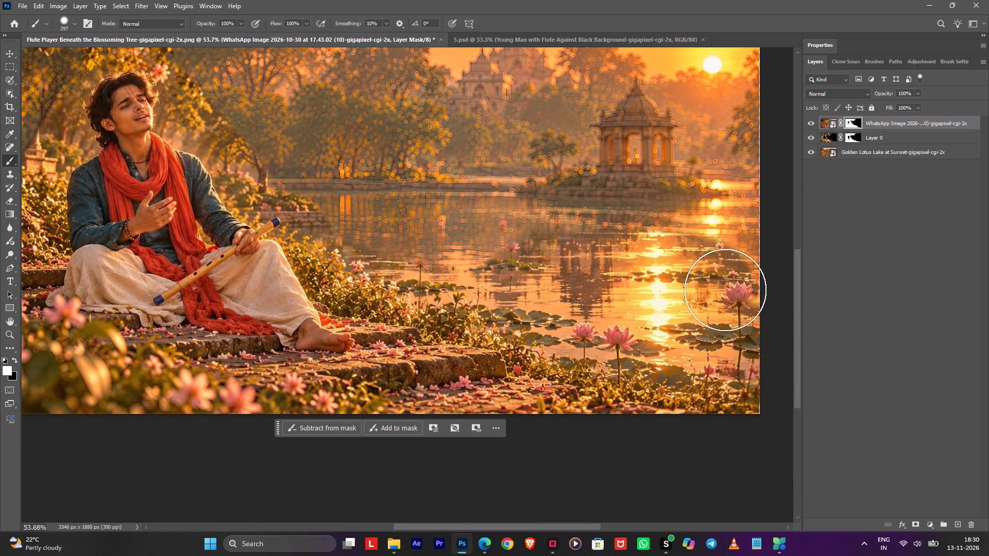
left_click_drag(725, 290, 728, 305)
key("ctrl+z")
Paint the mask white along the lower foreground bank and steps.
left_click_drag(729, 413, 361, 346)
key("space")
key("space")
key("space")
key("space")
key("space")
key("space")
key("space")
key("space")
key("space")
key("space")
key("space")
key("space")
key("space")
key("space")
key("space")
key("space")
key("space")
key("space")
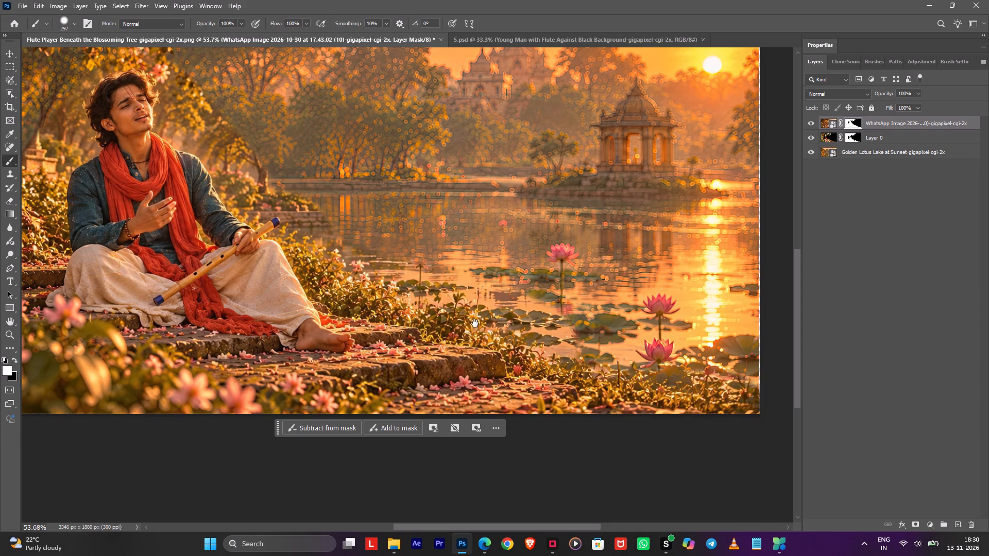
left_click_drag(502, 307, 757, 385)
Delete Layer 0, the earlier recoloured foreground.
left_click(911, 136)
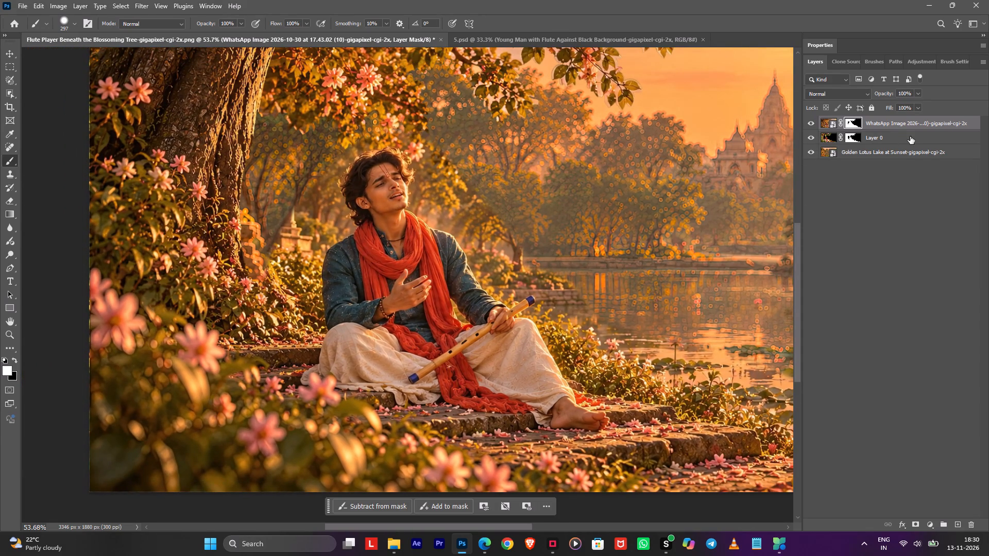
key("Delete")
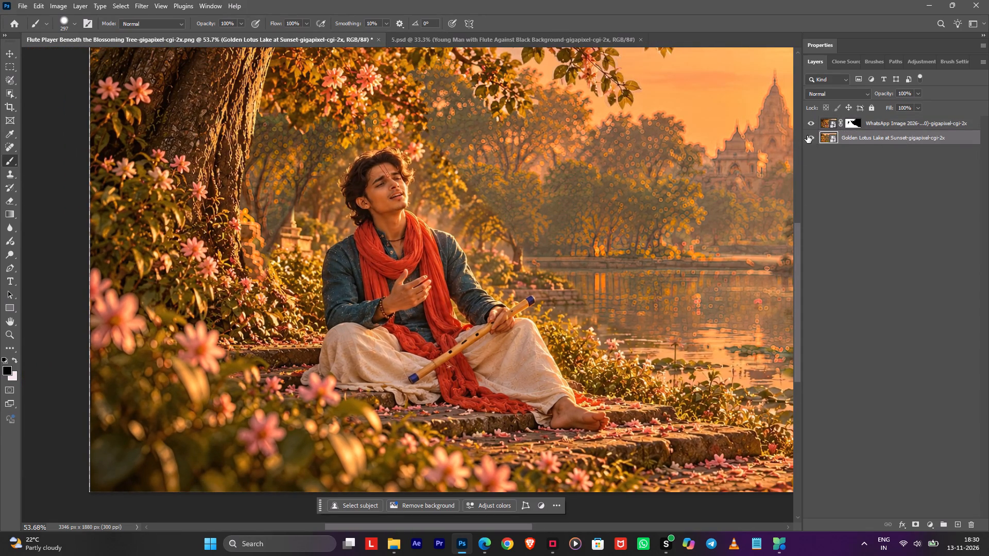
Hide the Golden Lotus Lake at Sunset background layer.
left_click(808, 135)
scroll(417, 211, "down", 4, "alt")
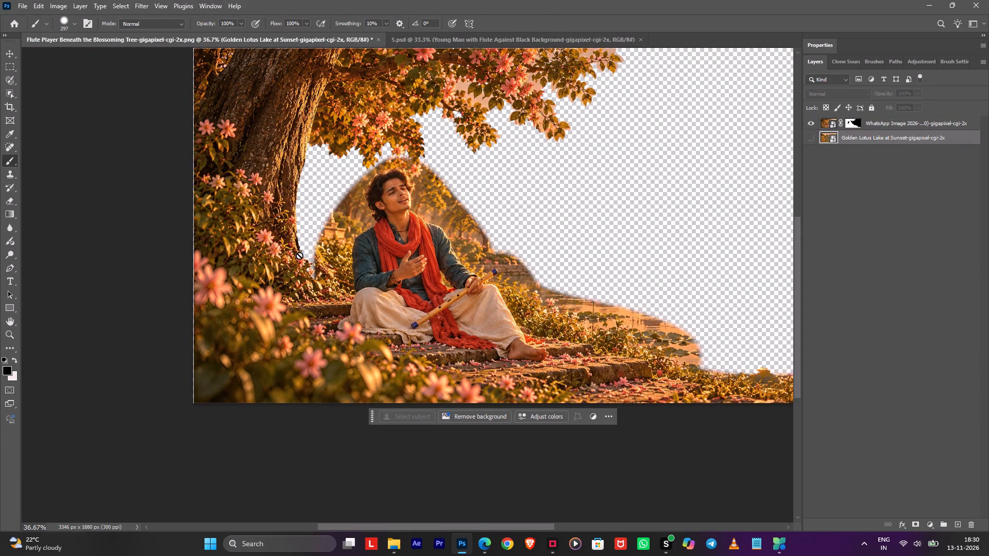
Paint white on the WhatsApp image's mask between the tree trunk and the player to reveal the stone pillars.
left_click(850, 122)
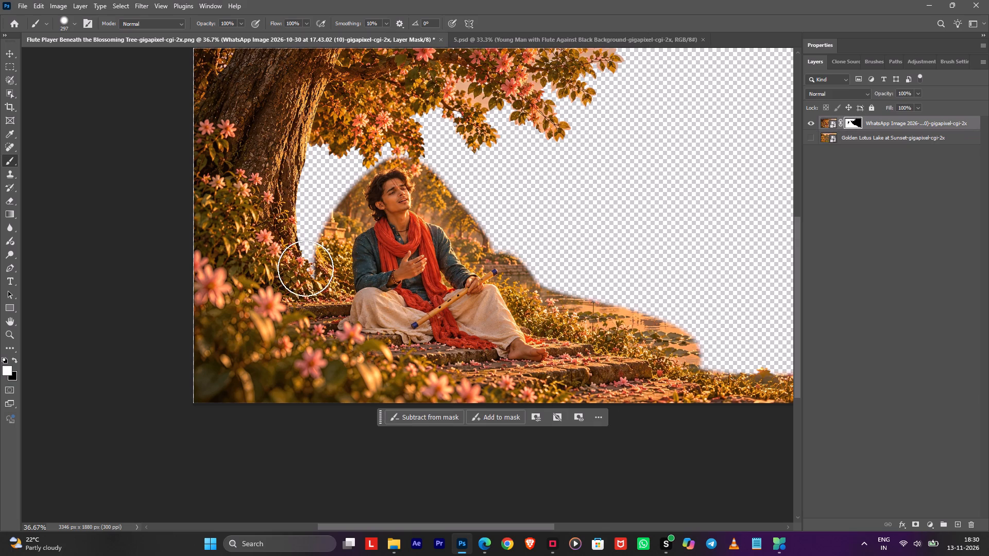
left_click_drag(304, 267, 334, 64)
left_click(334, 63)
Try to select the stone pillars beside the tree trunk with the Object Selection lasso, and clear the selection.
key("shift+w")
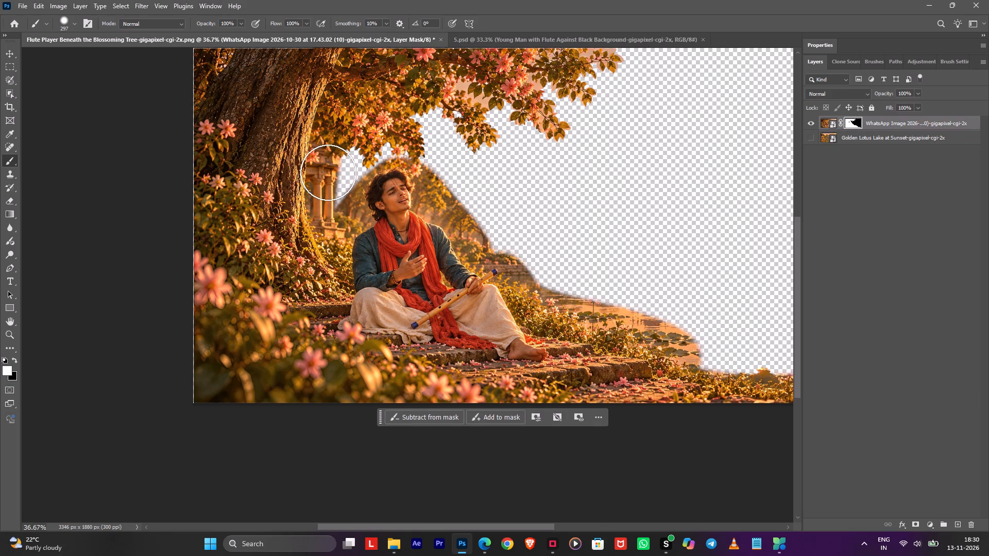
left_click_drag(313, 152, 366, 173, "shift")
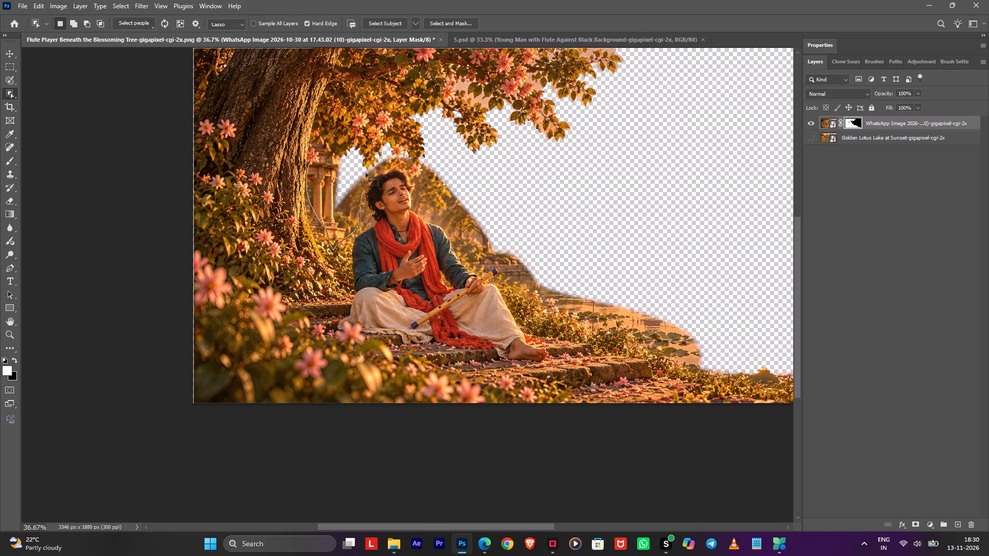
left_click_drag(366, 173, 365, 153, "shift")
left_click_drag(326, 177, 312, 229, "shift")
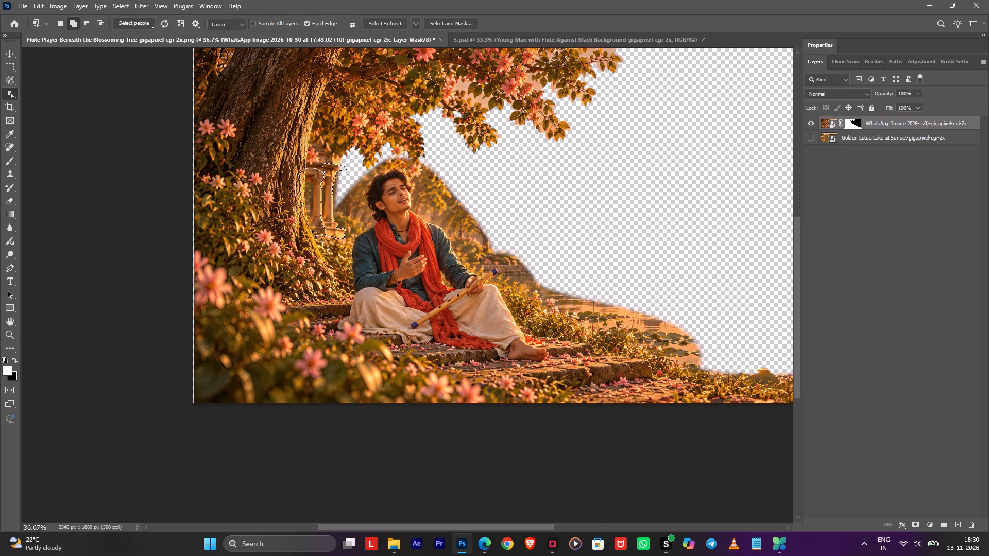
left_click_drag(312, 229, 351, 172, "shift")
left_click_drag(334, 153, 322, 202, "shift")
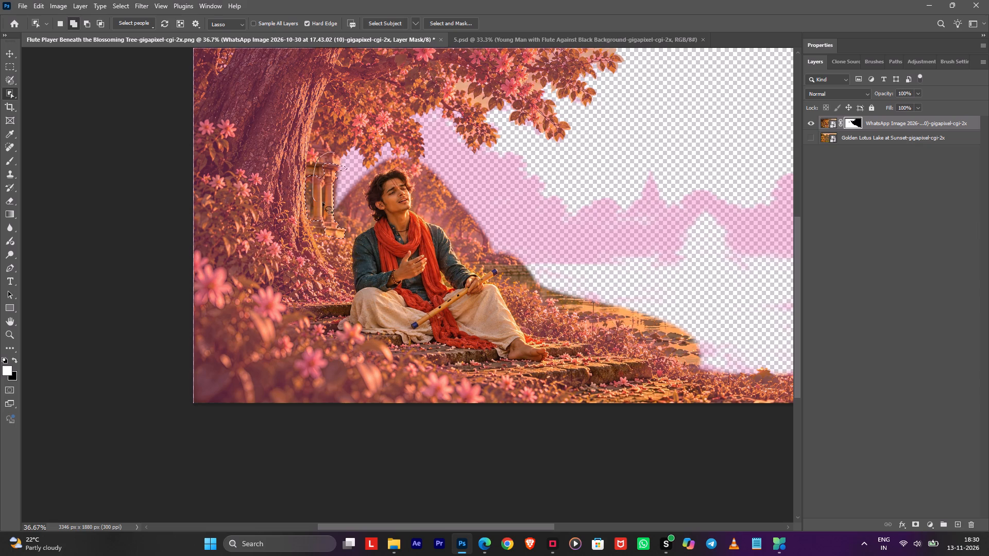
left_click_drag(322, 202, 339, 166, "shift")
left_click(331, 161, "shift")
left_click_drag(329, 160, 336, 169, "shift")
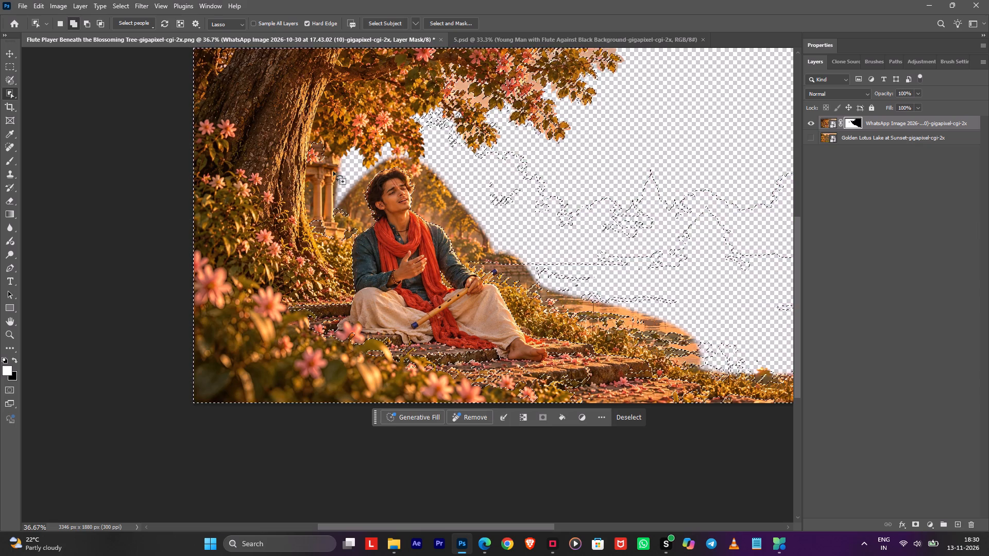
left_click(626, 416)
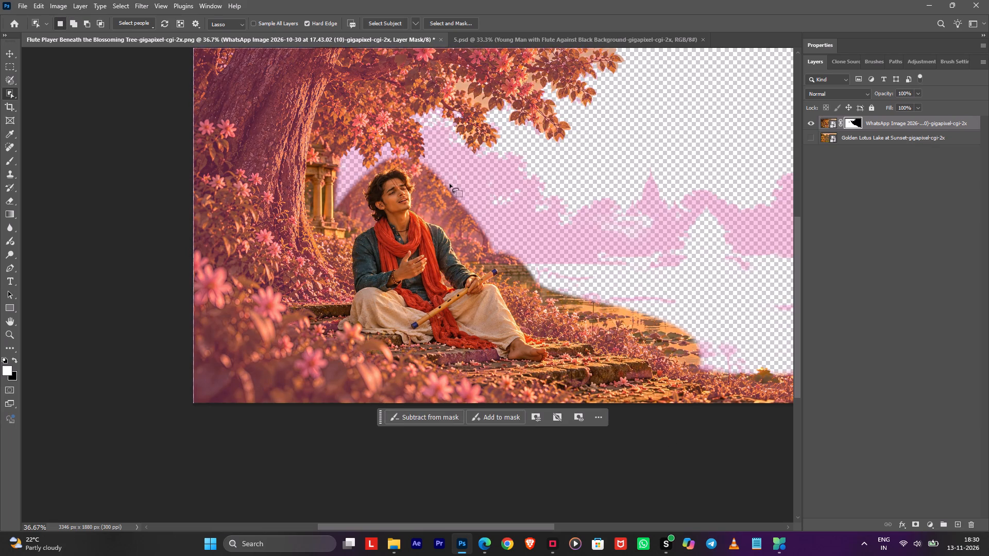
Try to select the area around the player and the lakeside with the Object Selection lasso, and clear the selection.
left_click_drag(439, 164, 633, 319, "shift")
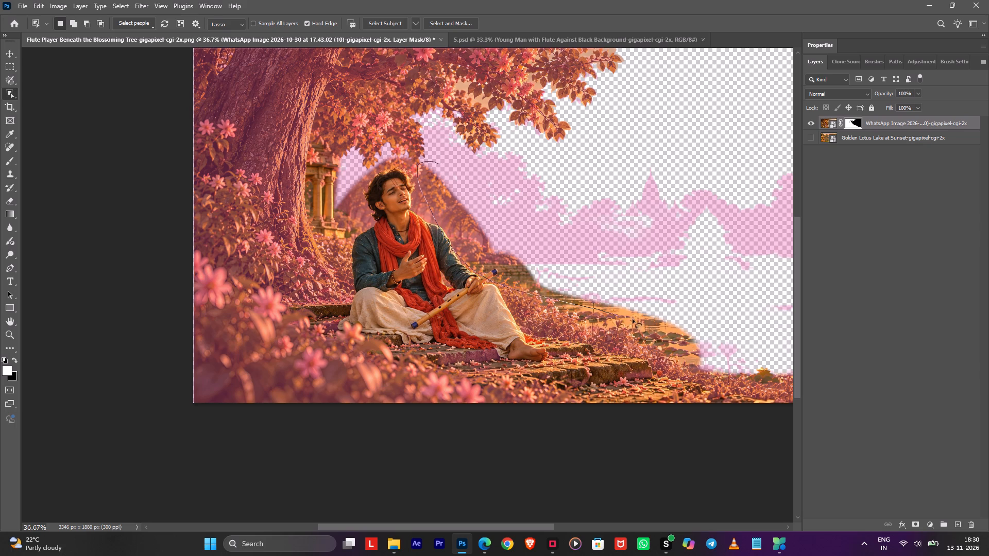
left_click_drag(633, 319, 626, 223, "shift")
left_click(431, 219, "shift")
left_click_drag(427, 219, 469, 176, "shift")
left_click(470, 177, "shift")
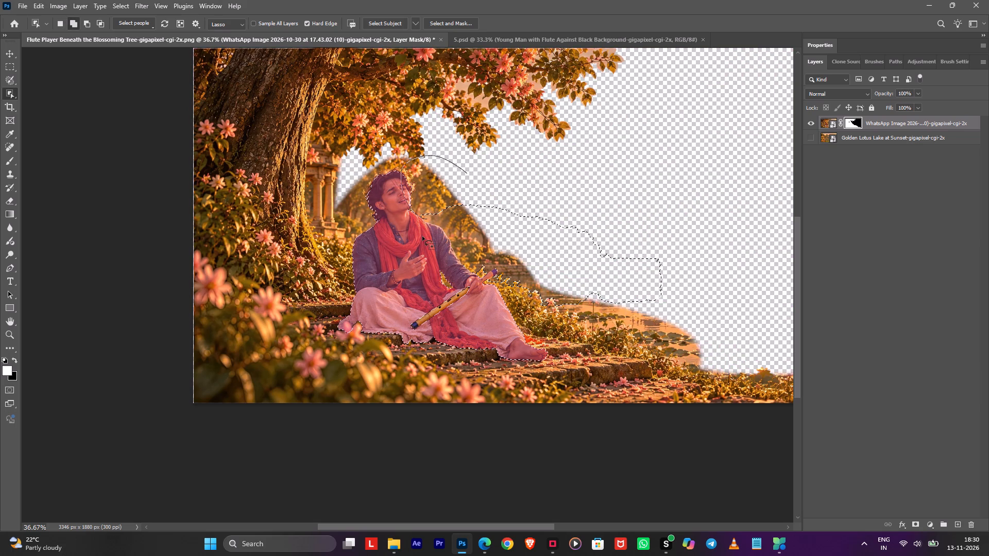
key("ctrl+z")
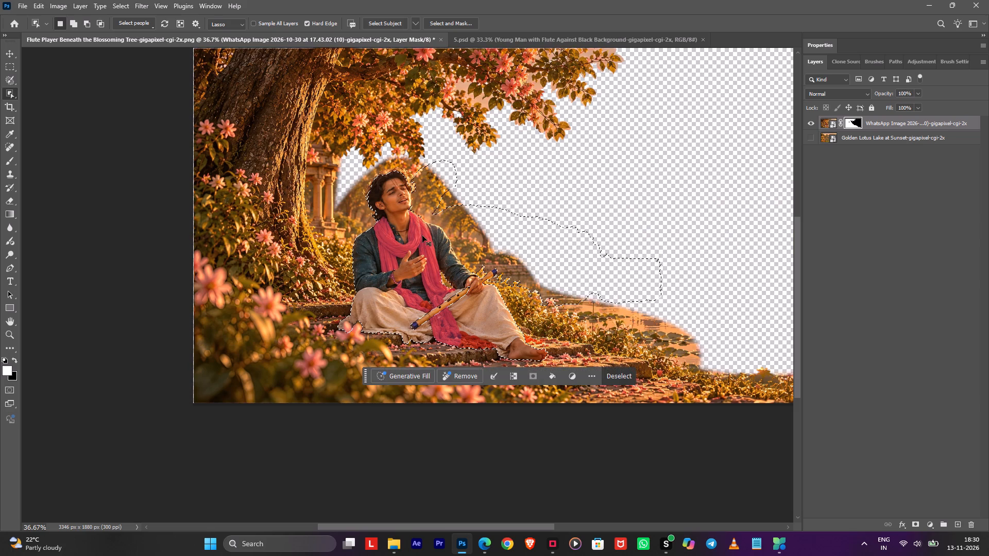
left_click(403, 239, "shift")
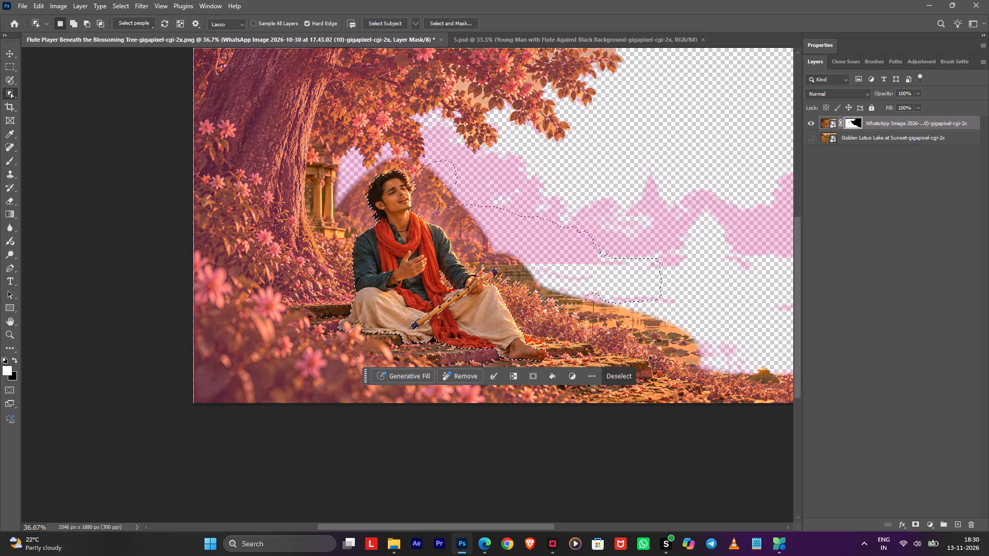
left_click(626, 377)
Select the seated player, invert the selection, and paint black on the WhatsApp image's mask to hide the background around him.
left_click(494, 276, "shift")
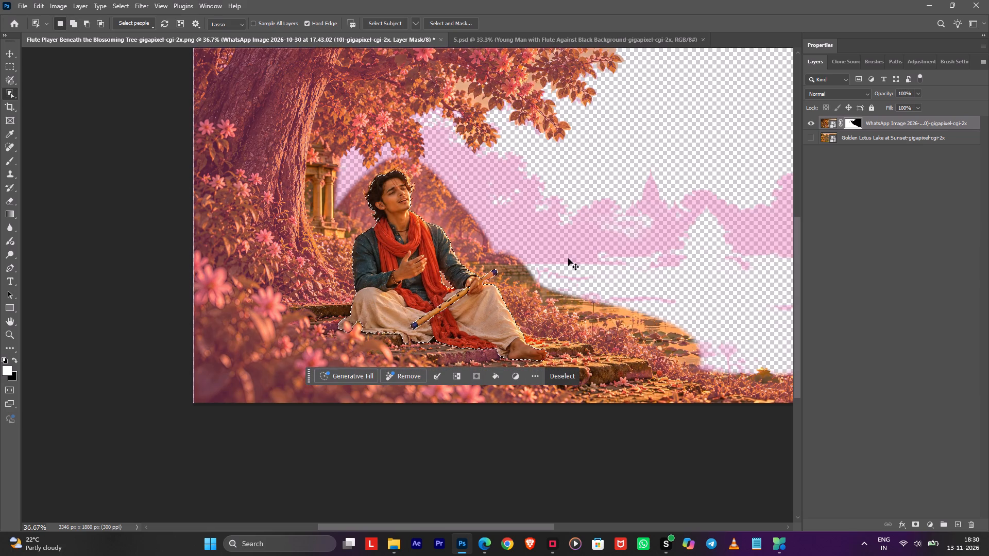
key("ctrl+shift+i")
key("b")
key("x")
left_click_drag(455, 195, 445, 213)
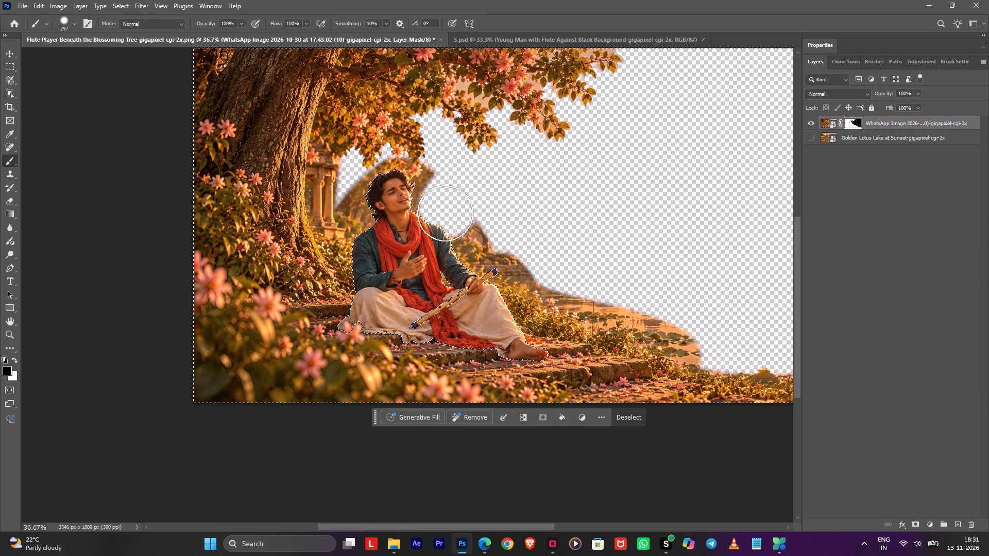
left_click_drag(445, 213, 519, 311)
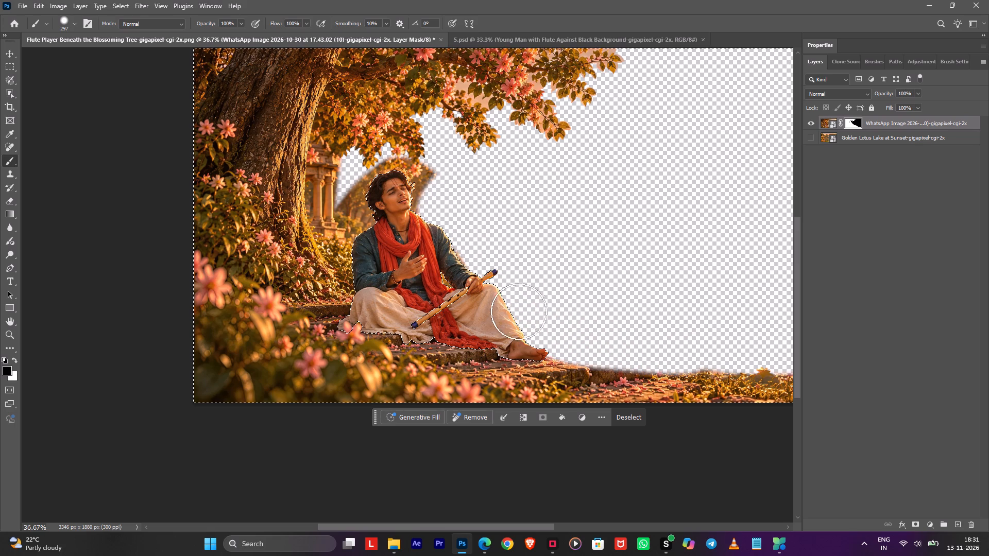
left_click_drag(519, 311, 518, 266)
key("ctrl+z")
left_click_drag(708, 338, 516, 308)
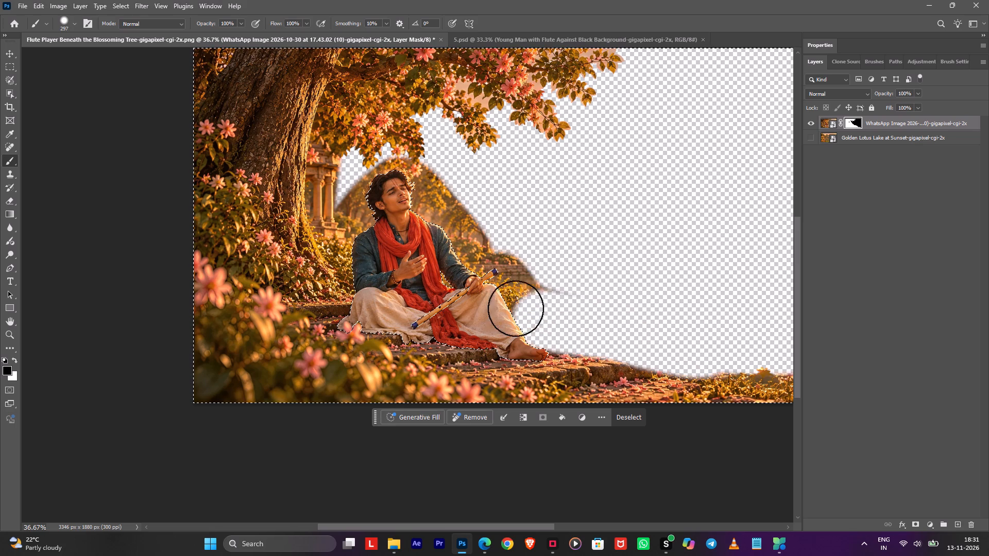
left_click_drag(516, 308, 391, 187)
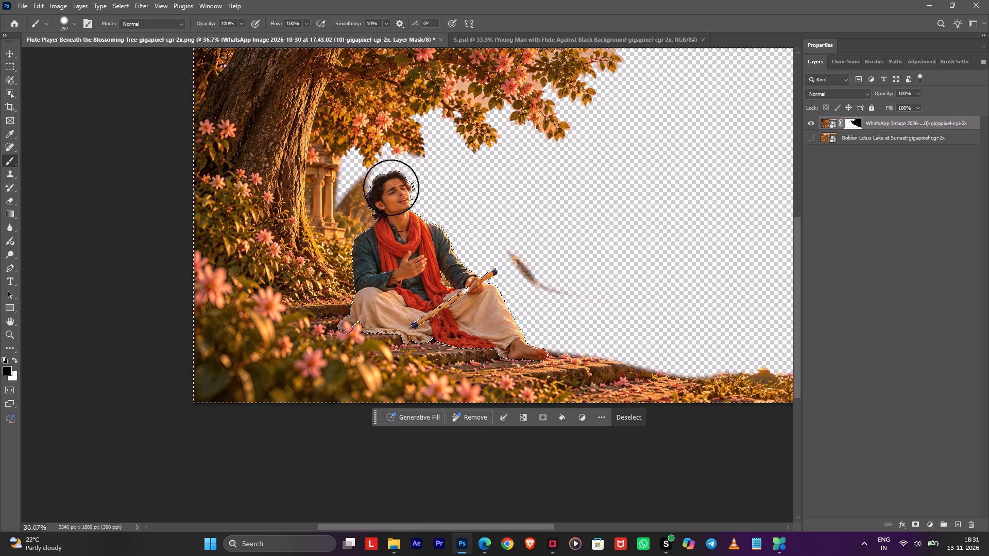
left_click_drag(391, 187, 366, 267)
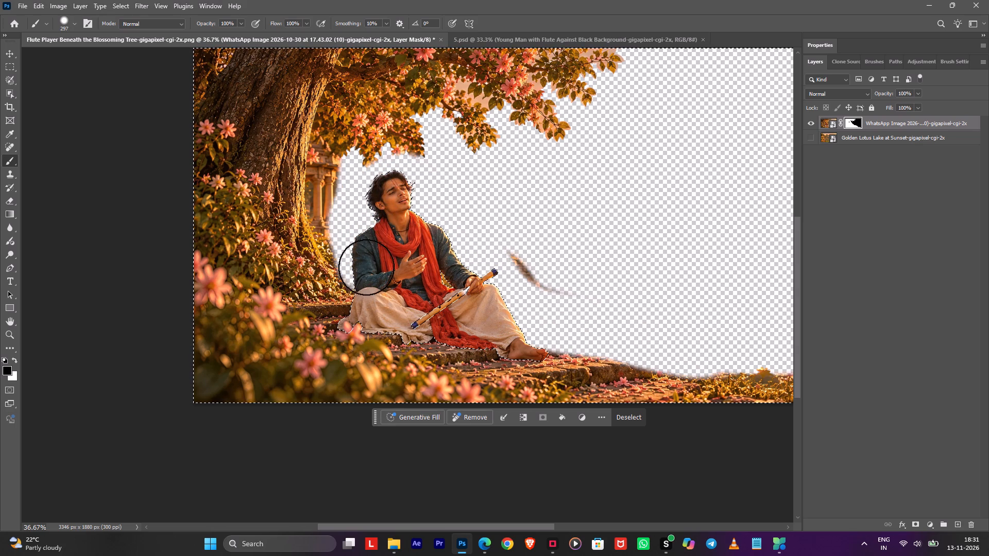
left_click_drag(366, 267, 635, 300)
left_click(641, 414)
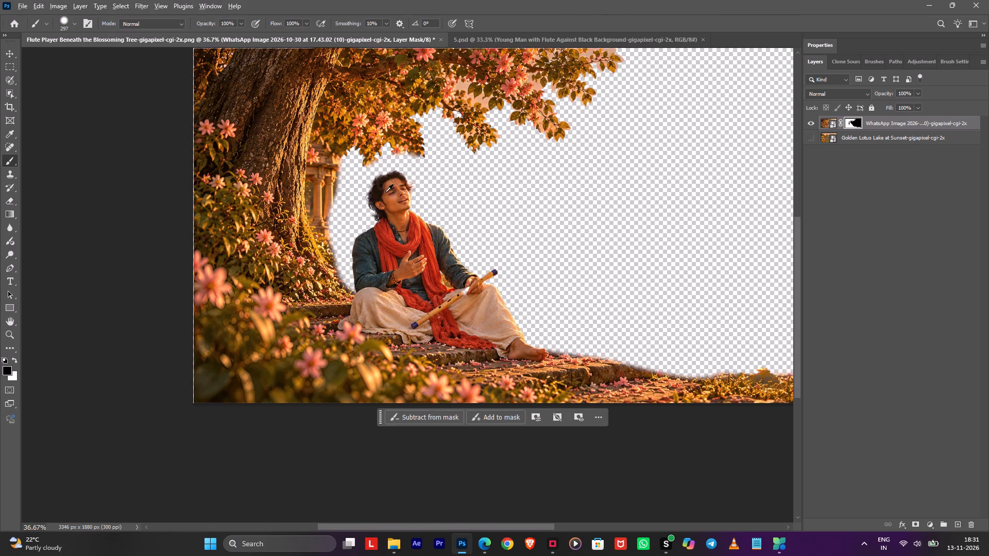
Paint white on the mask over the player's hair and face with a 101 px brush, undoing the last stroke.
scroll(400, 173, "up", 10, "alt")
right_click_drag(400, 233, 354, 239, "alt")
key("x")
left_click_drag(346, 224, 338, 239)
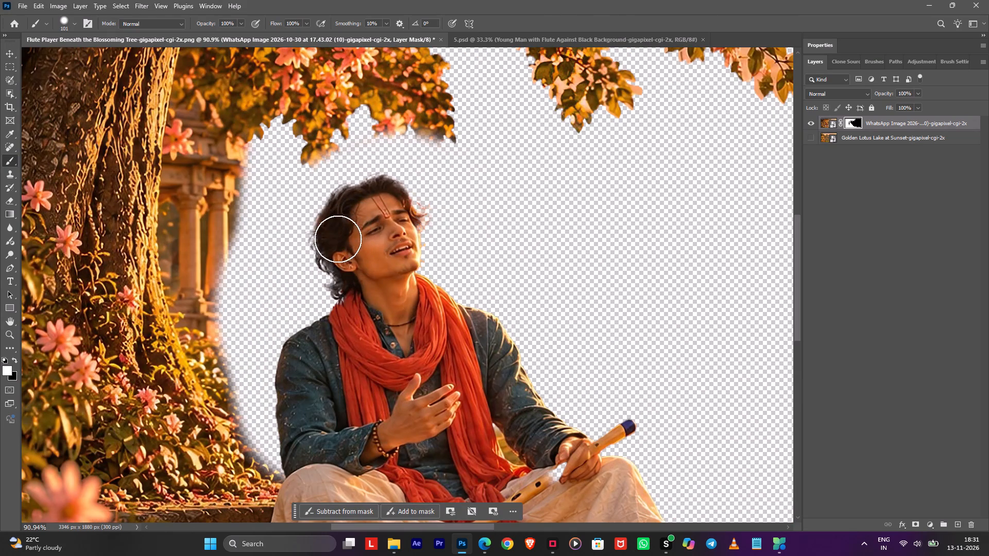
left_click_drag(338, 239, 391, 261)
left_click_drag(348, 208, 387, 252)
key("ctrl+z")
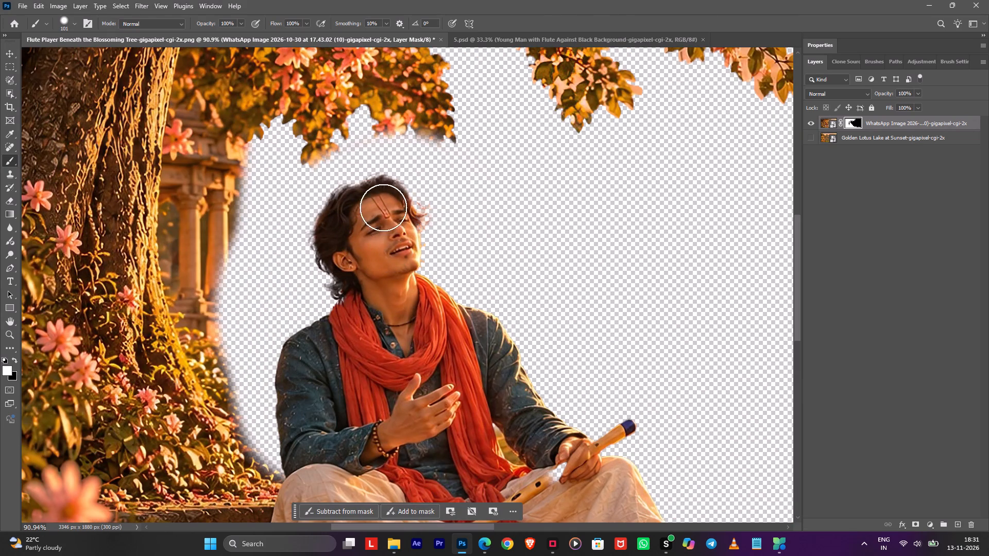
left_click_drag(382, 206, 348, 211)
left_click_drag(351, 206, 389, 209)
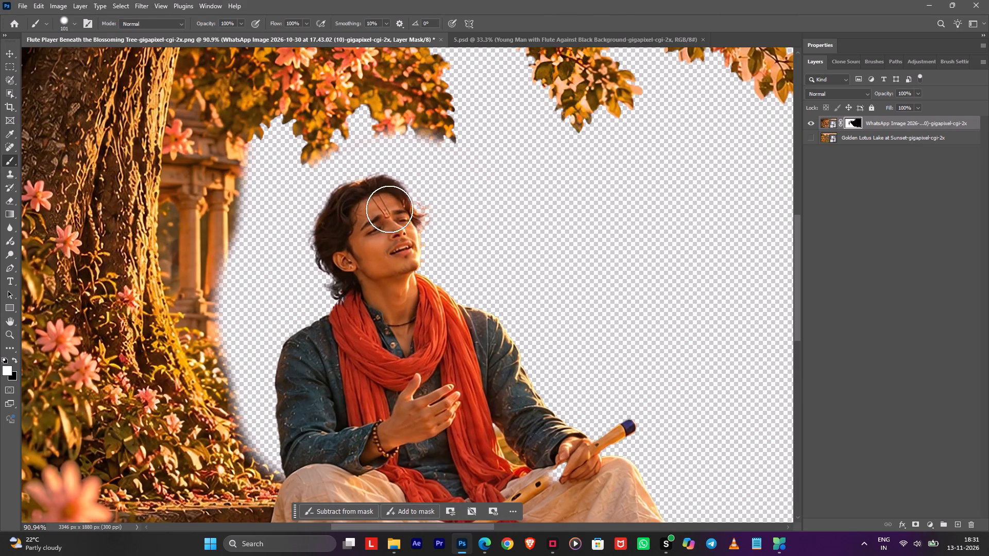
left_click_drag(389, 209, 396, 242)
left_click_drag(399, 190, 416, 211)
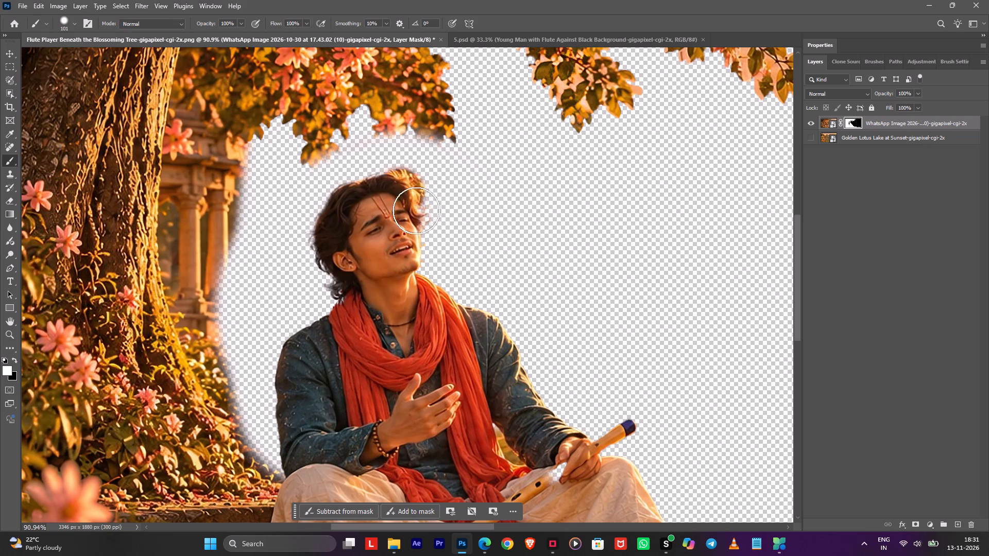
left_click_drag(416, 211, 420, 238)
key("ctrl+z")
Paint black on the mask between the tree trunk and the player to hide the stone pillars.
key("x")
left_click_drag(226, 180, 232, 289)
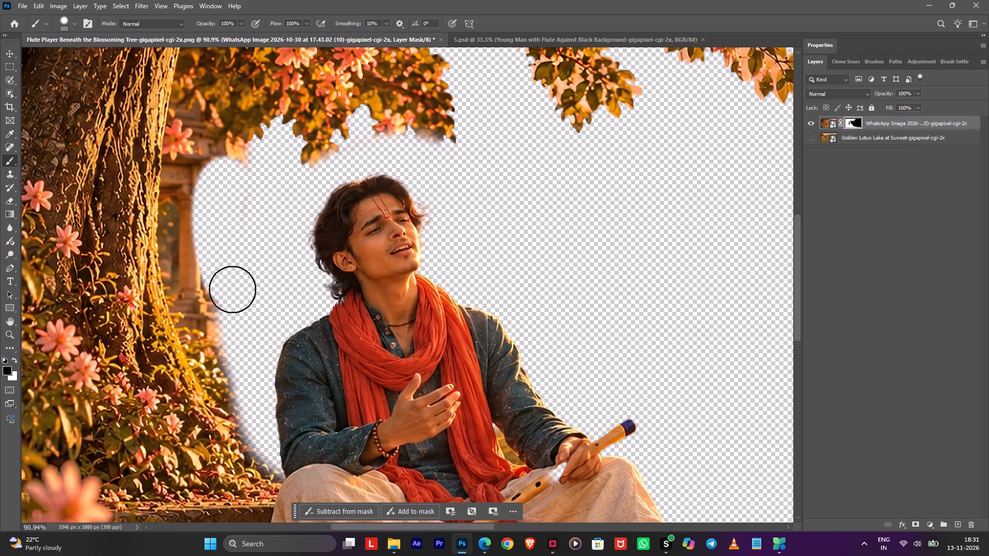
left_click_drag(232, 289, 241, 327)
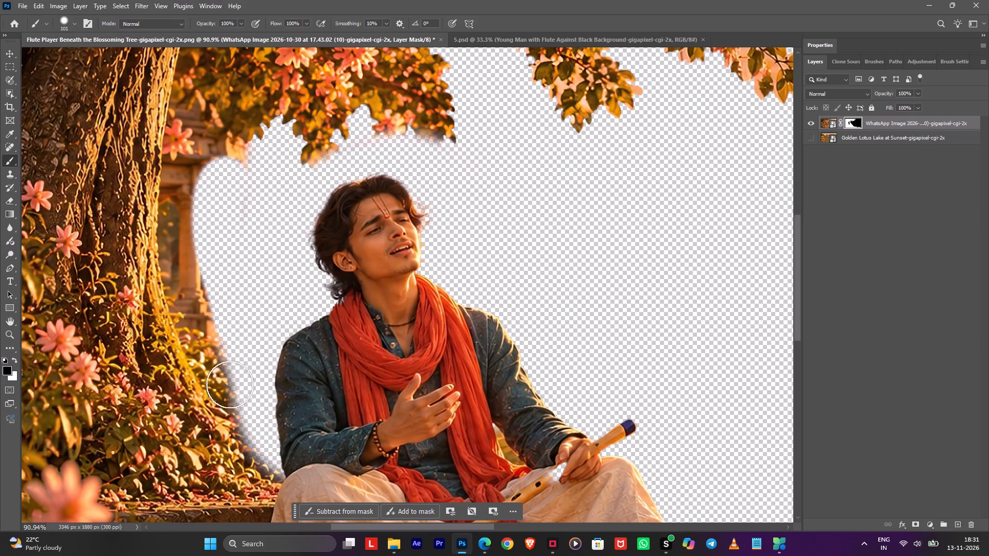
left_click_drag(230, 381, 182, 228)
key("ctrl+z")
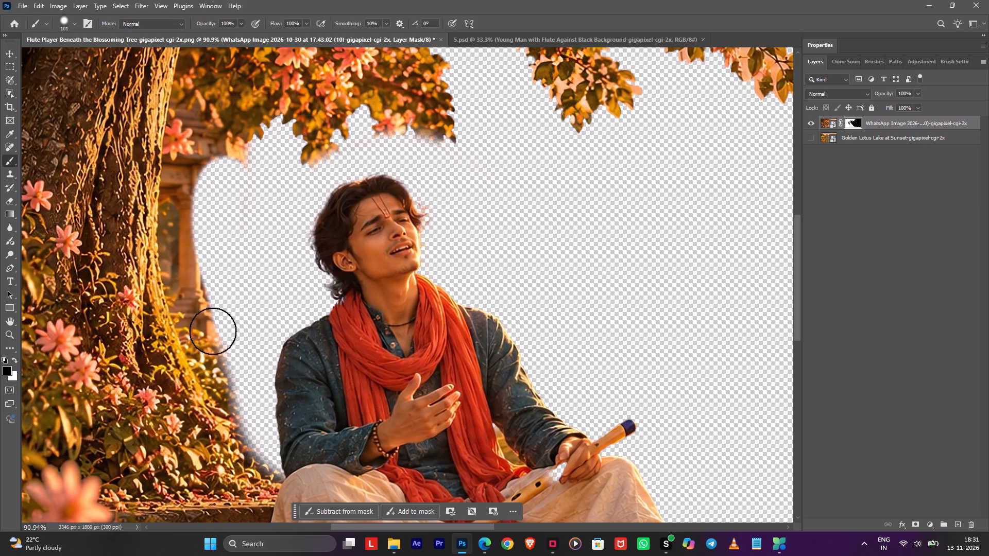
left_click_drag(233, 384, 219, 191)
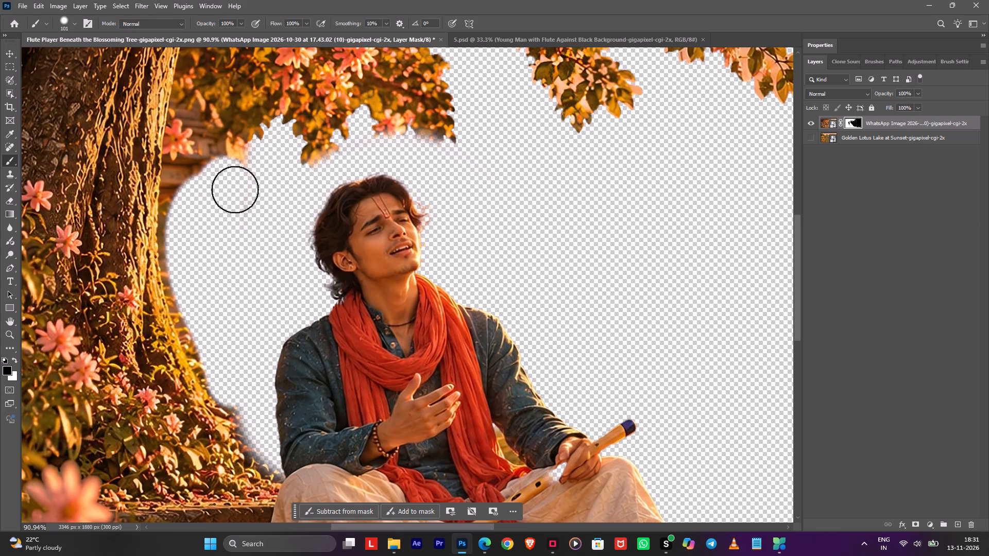
Paint white on the mask with a 421 px brush to reveal the pillars, foliage and lotus water around the player.
scroll(241, 201, "down", 1, "alt")
scroll(241, 202, "up", 1, "alt")
scroll(241, 202, "down", 2, "alt")
scroll(241, 202, "up", 1, "alt")
scroll(241, 202, "down", 8, "alt")
scroll(241, 203, "up", 1, "alt")
scroll(241, 203, "down", 2, "alt")
right_click_drag(237, 271, 267, 280, "alt")
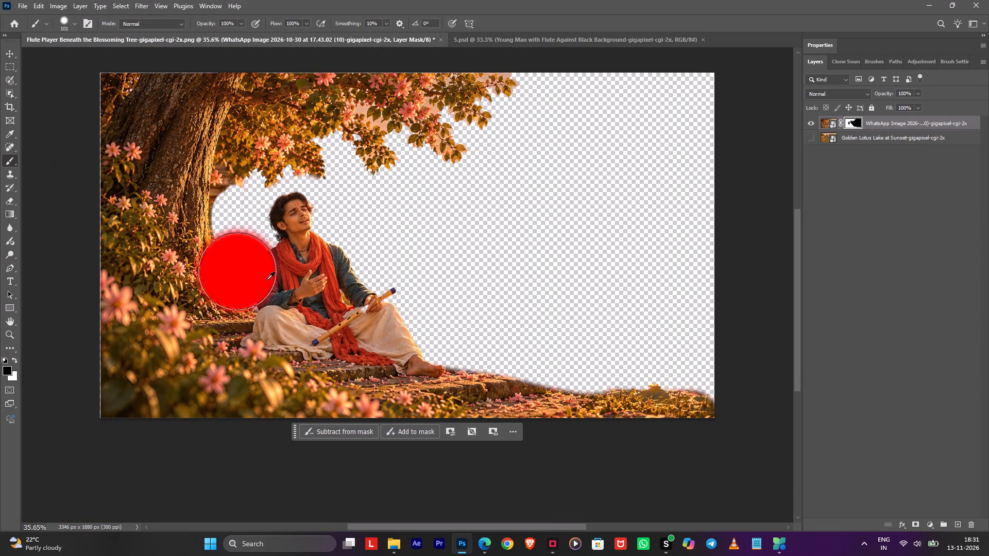
key("x")
left_click_drag(244, 177, 302, 180)
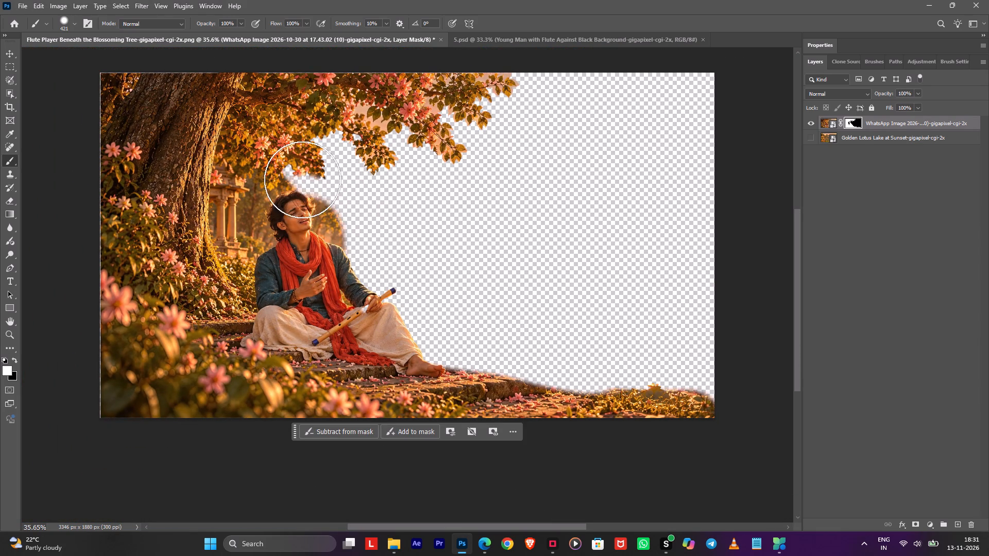
left_click_drag(302, 180, 299, 298)
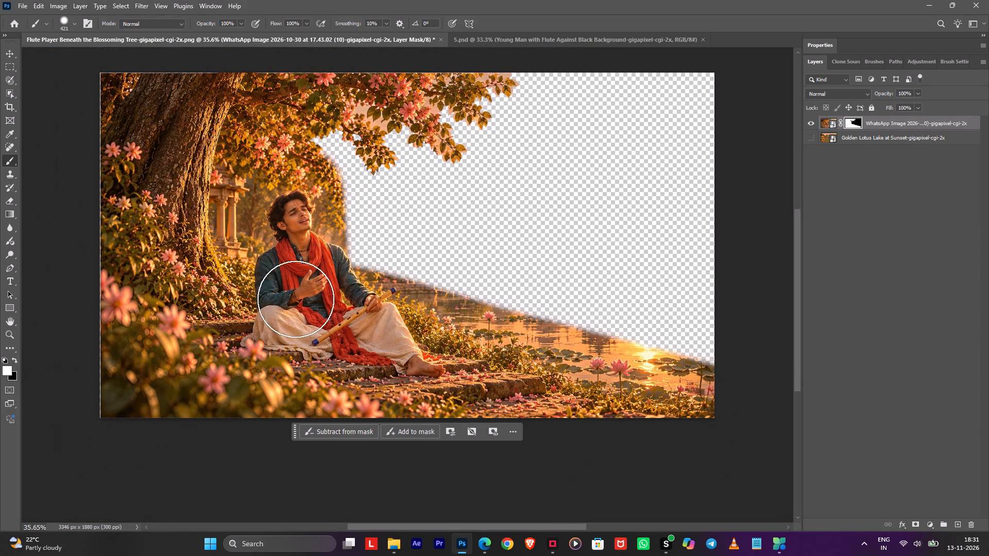
left_click_drag(350, 266, 259, 121)
left_click(21, 5)
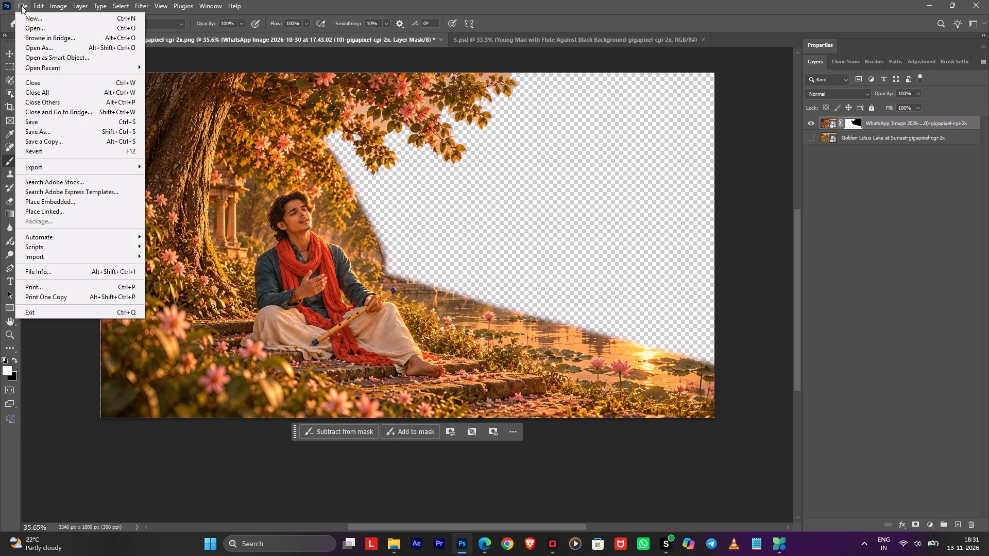
left_click(197, 163)
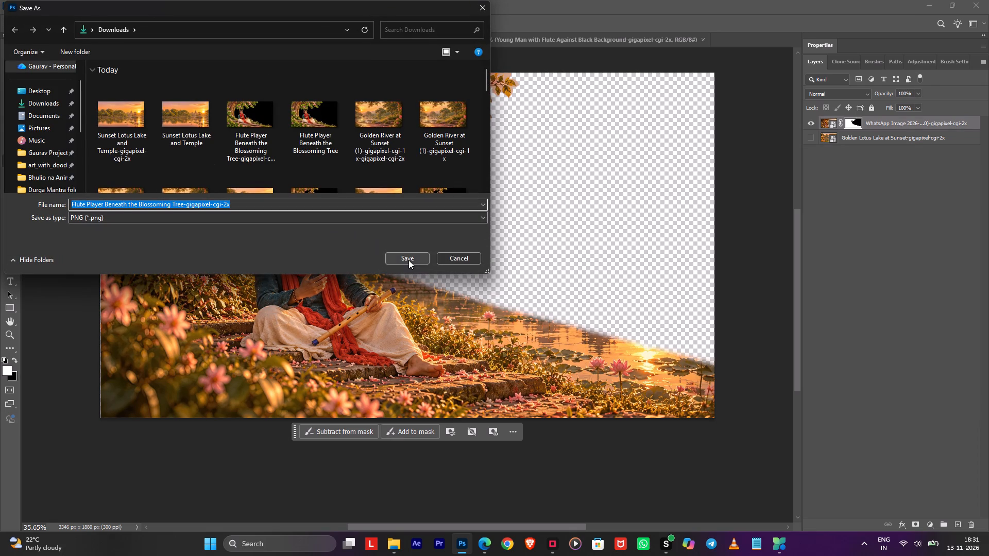
left_click(408, 260)
left_click(582, 272)
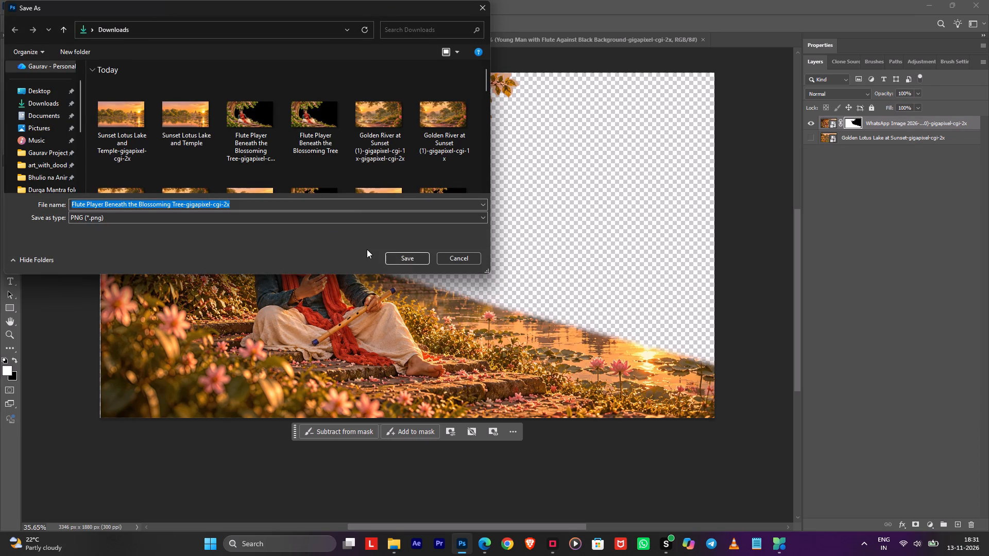
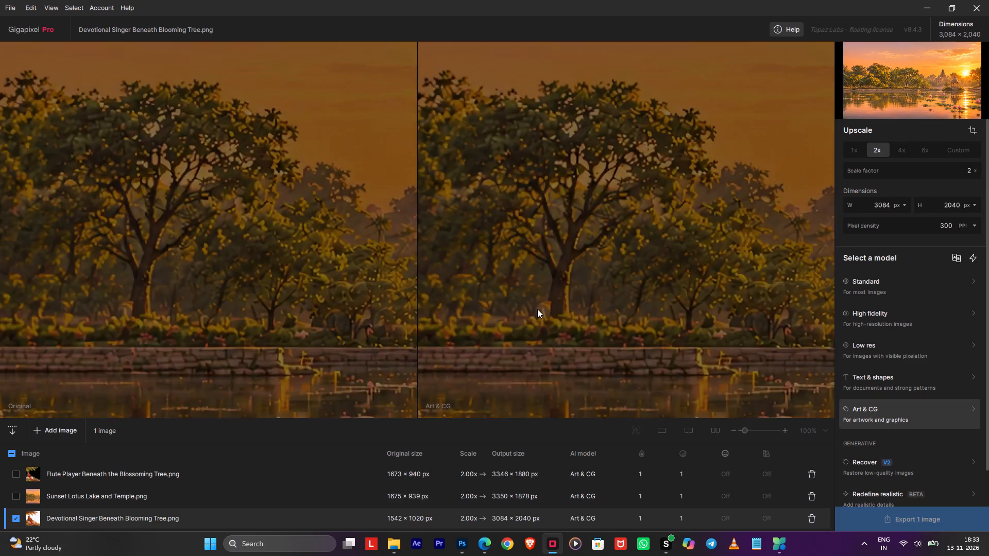
Export Devotional Singer Beneath Blooming Tree upscaled 2x with the Art & CG model to its original folder.
scroll(537, 310, "down", 3)
scroll(541, 316, "up", 1)
scroll(541, 317, "down", 2)
scroll(541, 317, "up", 2)
scroll(541, 317, "down", 6)
scroll(542, 317, "up", 1)
scroll(542, 317, "down", 4)
scroll(542, 317, "up", 1)
scroll(542, 317, "down", 8)
scroll(542, 317, "up", 2)
scroll(542, 317, "down", 1)
scroll(542, 317, "up", 1)
scroll(542, 317, "down", 5)
scroll(542, 317, "up", 1)
scroll(542, 317, "down", 6)
scroll(639, 321, "up", 1)
scroll(645, 324, "down", 9)
scroll(693, 328, "up", 3)
scroll(695, 328, "down", 2)
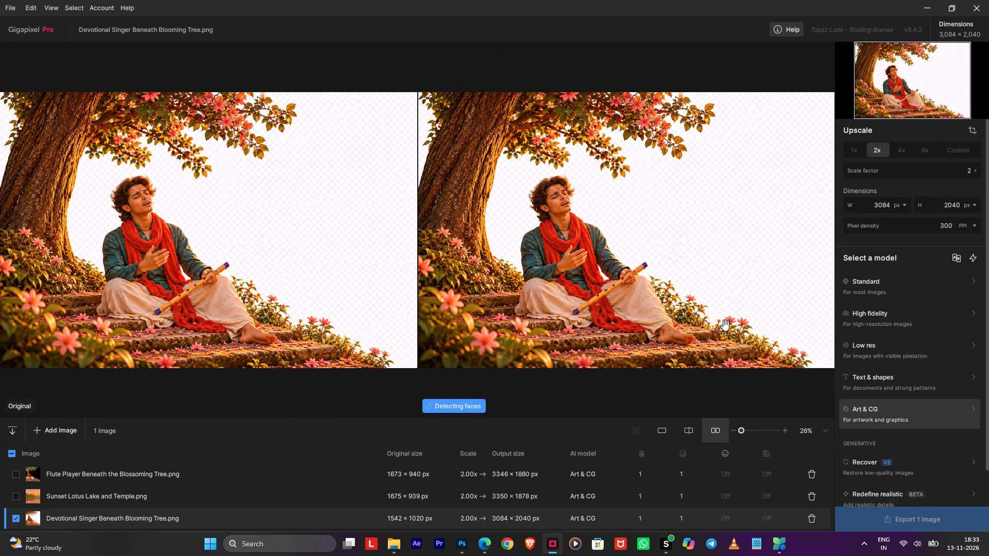
left_click(876, 516)
left_click(876, 516)
left_click(752, 439)
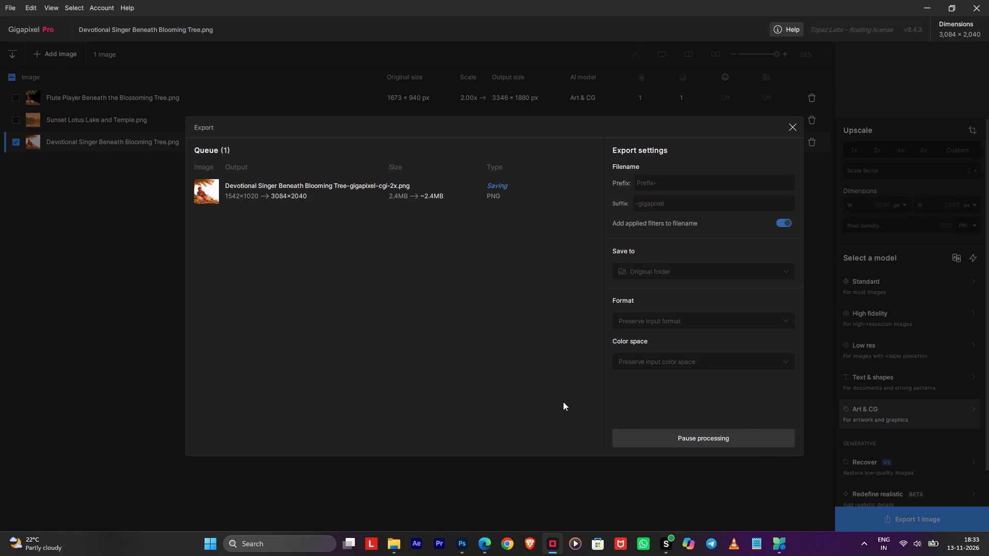
left_click(645, 442)
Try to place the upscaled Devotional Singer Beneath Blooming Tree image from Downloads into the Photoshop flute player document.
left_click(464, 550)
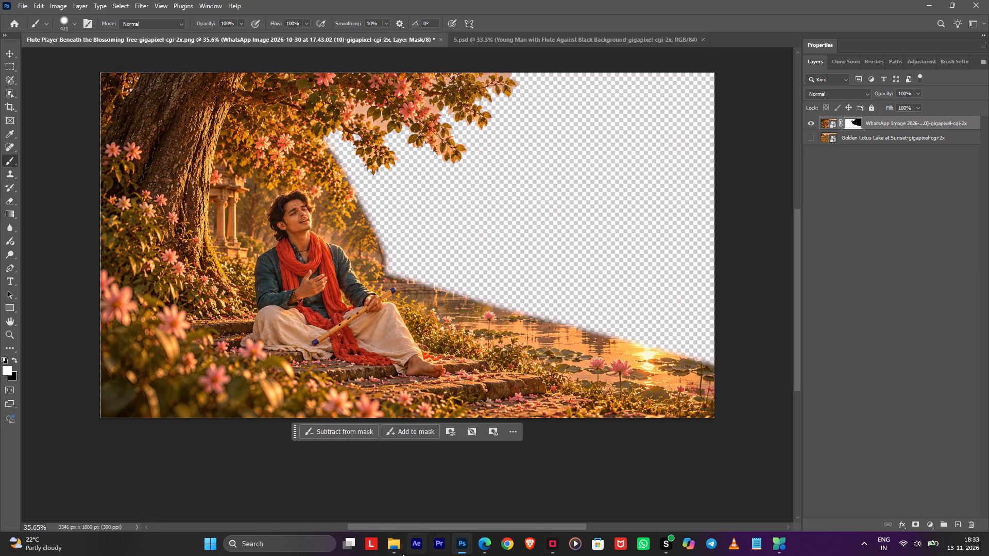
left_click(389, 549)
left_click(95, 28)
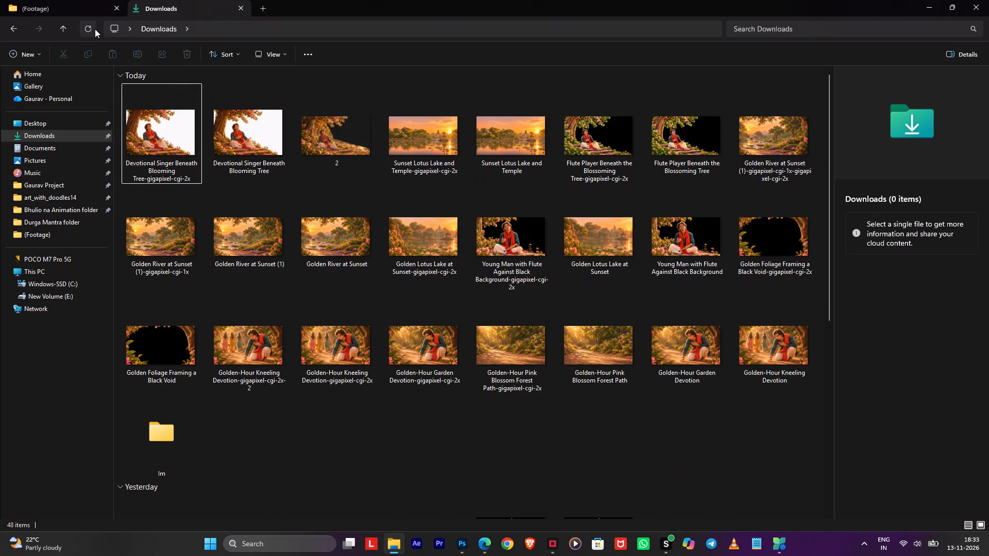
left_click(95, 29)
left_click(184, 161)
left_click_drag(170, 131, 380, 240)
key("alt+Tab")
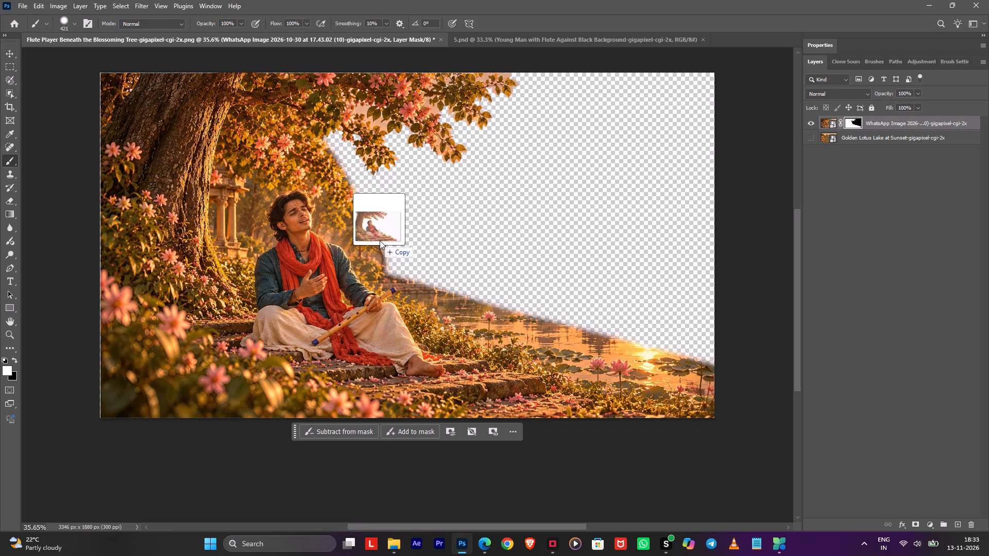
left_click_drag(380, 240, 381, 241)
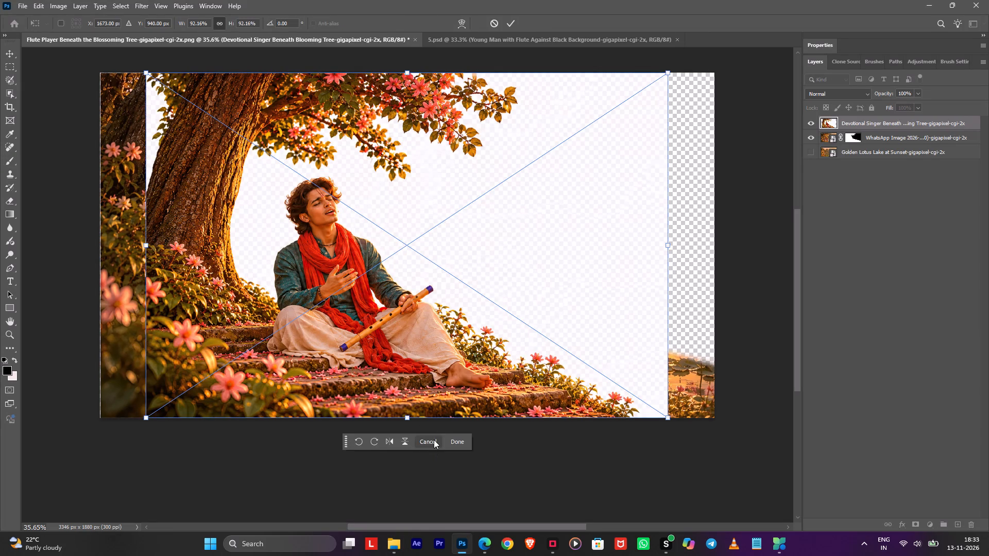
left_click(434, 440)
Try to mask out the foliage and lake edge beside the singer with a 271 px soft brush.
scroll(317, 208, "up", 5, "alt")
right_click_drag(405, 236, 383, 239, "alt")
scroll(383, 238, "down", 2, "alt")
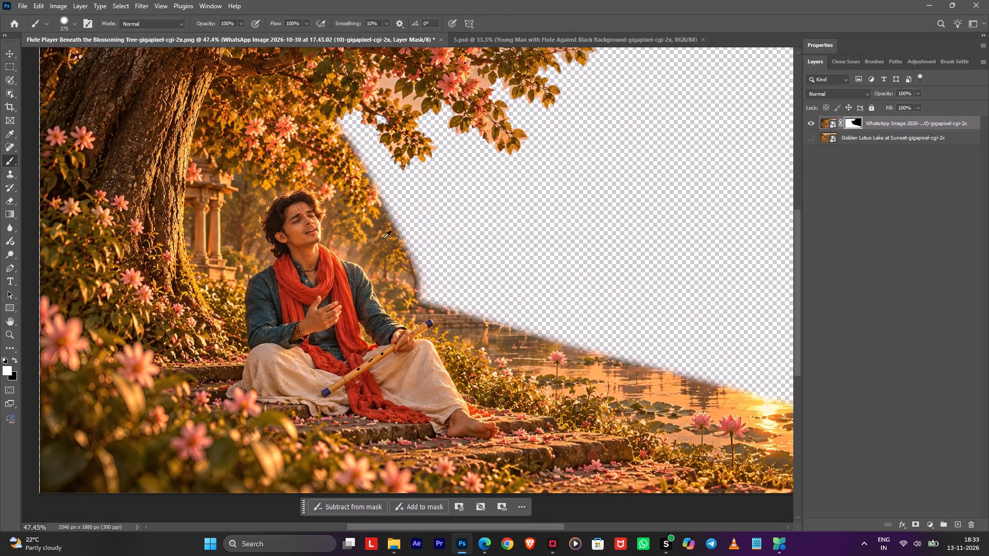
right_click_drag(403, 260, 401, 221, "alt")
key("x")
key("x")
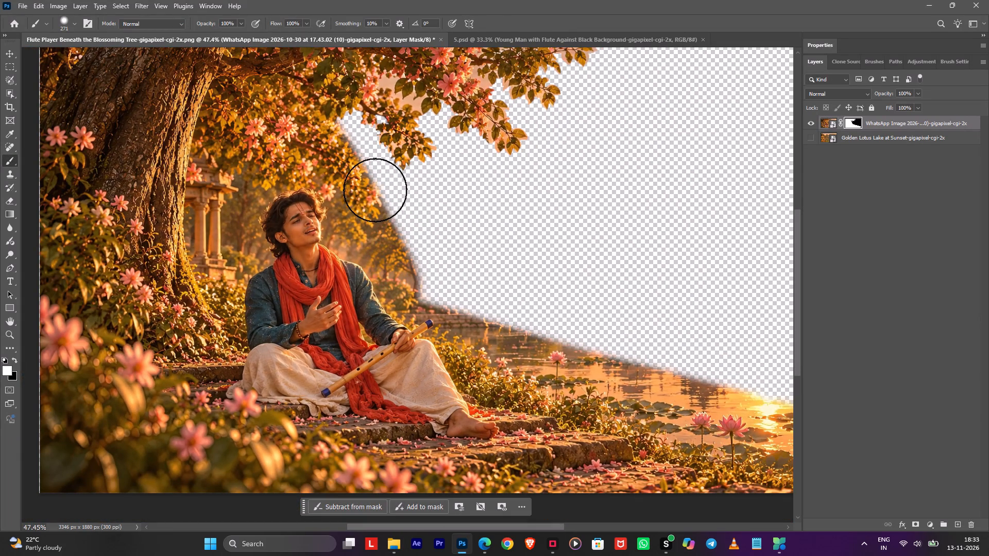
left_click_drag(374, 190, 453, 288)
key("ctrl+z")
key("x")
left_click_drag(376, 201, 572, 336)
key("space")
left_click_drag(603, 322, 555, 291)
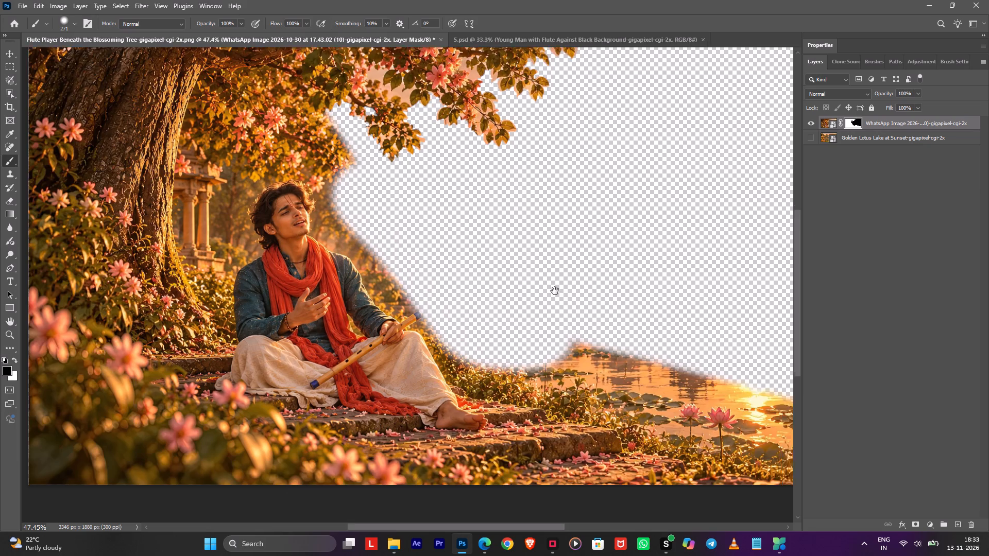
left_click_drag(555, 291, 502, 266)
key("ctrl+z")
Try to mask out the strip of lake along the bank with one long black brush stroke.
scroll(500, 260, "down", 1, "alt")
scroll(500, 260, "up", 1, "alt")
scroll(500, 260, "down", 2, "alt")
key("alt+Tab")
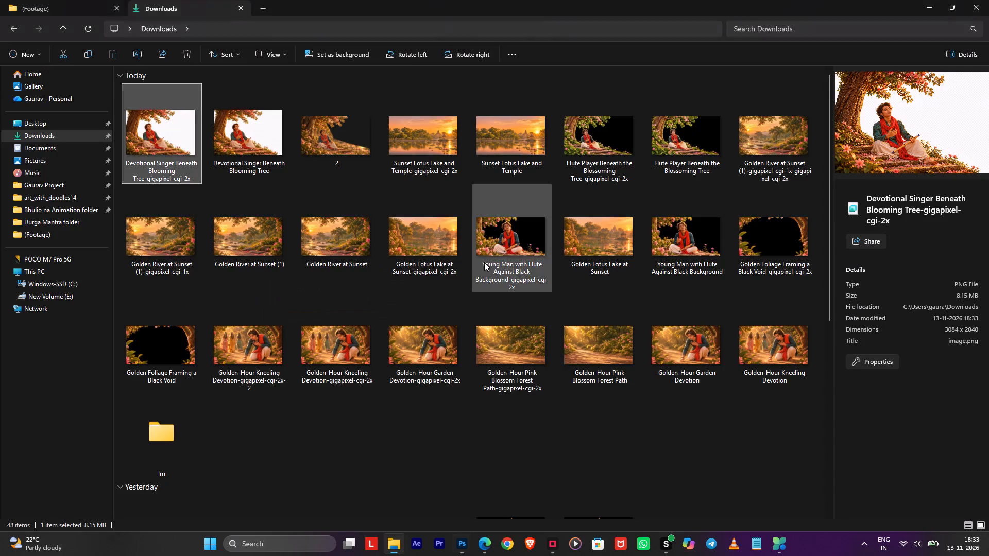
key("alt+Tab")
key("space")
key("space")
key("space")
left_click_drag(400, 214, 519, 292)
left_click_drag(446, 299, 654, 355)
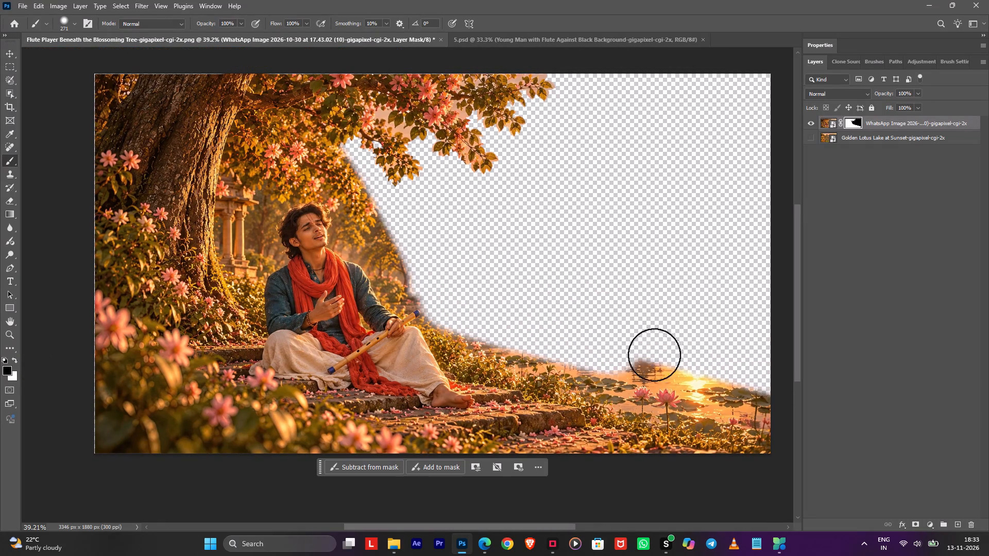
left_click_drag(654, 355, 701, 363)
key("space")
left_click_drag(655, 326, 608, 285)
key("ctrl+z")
Paint black on the layer mask to hide the lake along the bank and the foliage beside the singer's head and shoulder.
left_click_drag(387, 234, 531, 266)
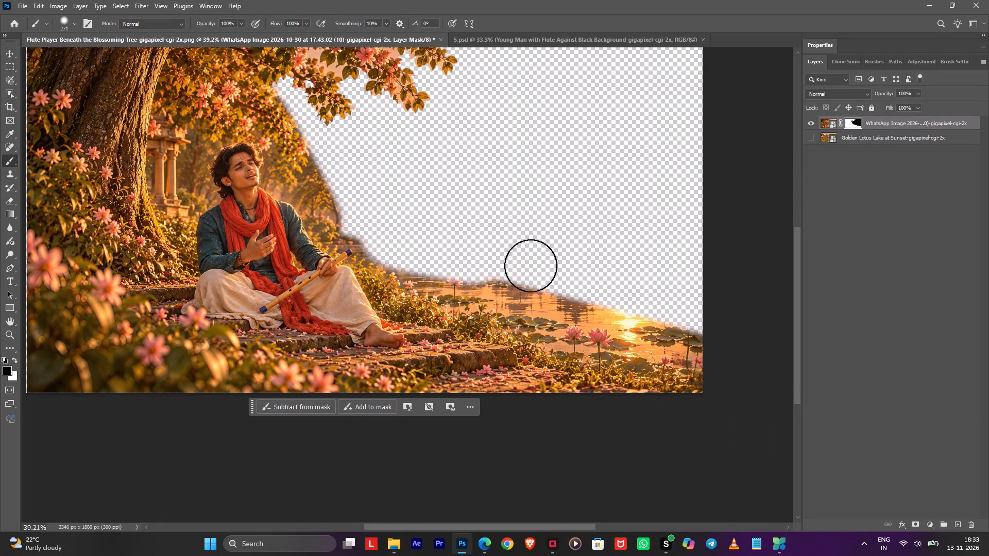
left_click_drag(531, 266, 677, 302)
left_click_drag(704, 322, 356, 223)
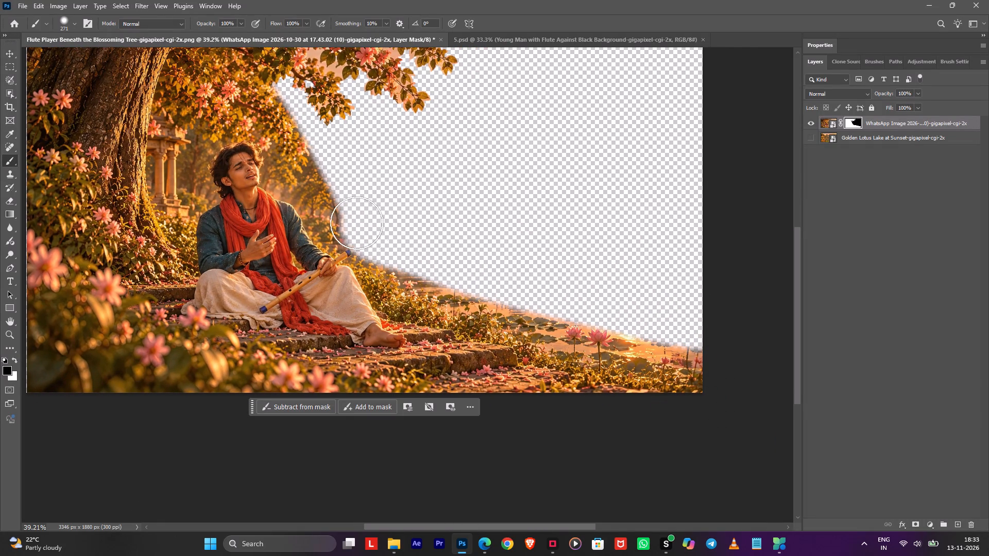
left_click_drag(356, 223, 317, 162)
left_click(313, 159)
left_click_drag(310, 157, 283, 135)
left_click_drag(283, 135, 339, 201)
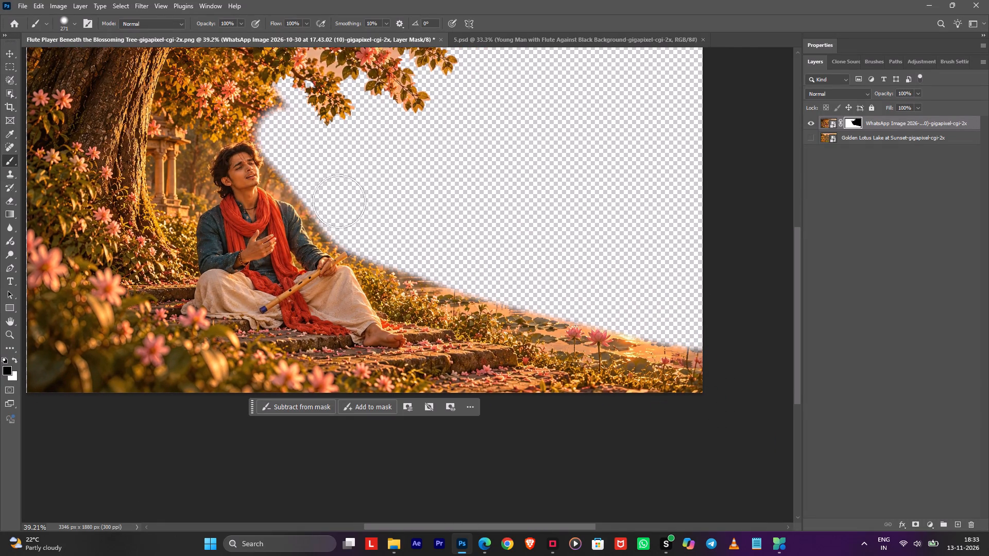
left_click_drag(339, 201, 362, 219)
left_click_drag(296, 168, 717, 349)
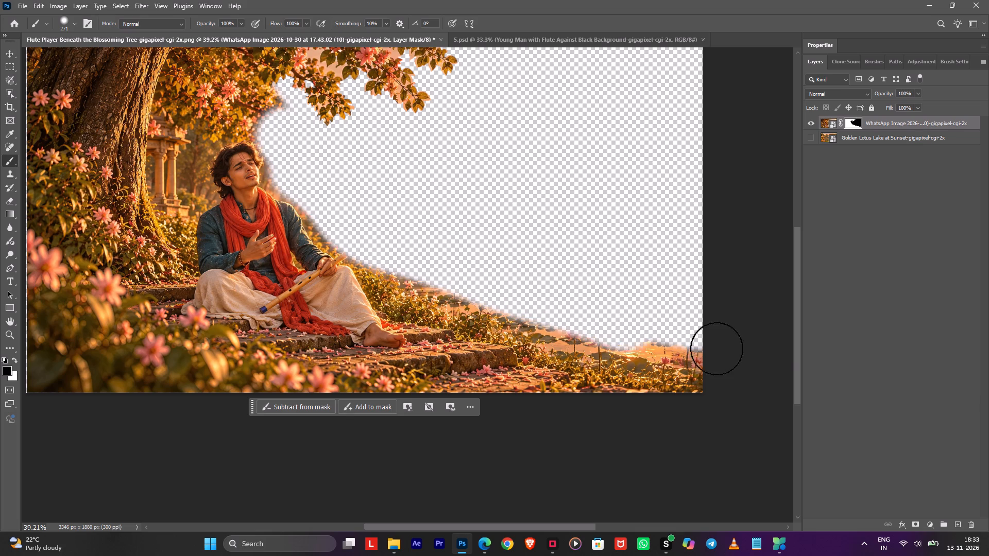
left_click_drag(717, 349, 773, 349)
left_click_drag(697, 342, 340, 214)
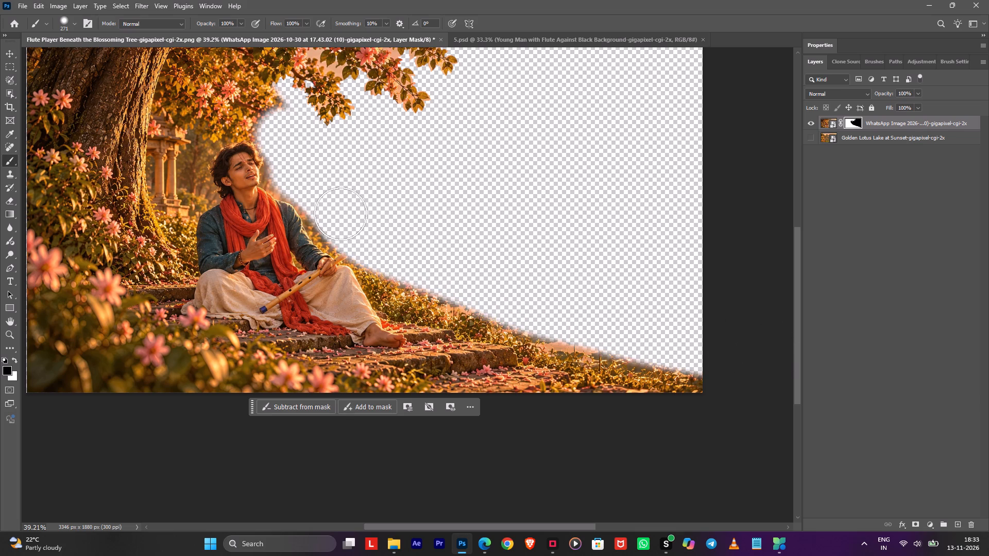
left_click_drag(340, 214, 306, 175)
Paint white on the layer mask over the singer's shoulder and arm with a 230 px brush.
right_click_drag(289, 228, 267, 271, "alt")
key("x")
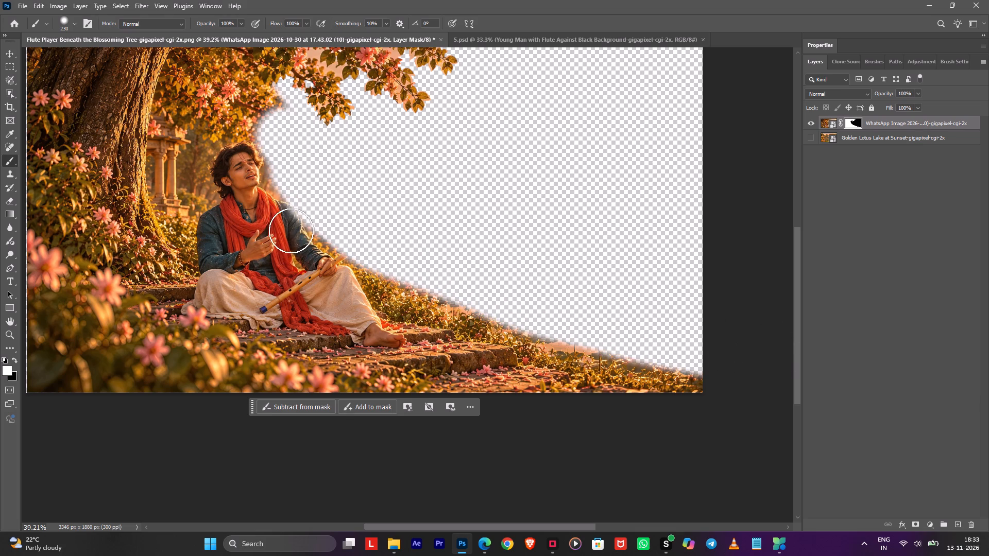
left_click_drag(281, 222, 274, 252)
left_click_drag(275, 215, 271, 240)
left_click(269, 248)
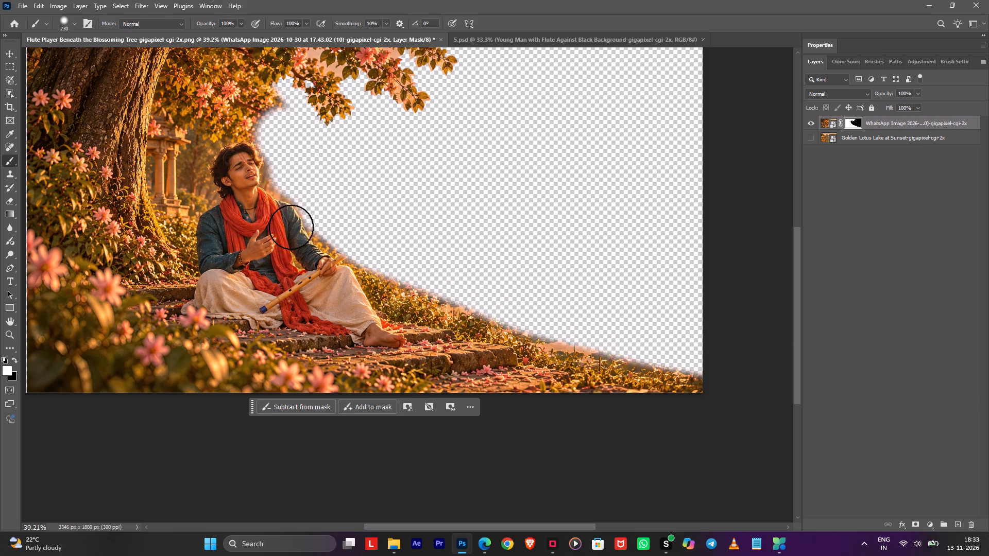
Mask out the temple between the tree trunk and the singer with a harder 230 px black brush.
scroll(199, 142, "up", 4, "alt")
left_click(165, 165)
key("ctrl+z")
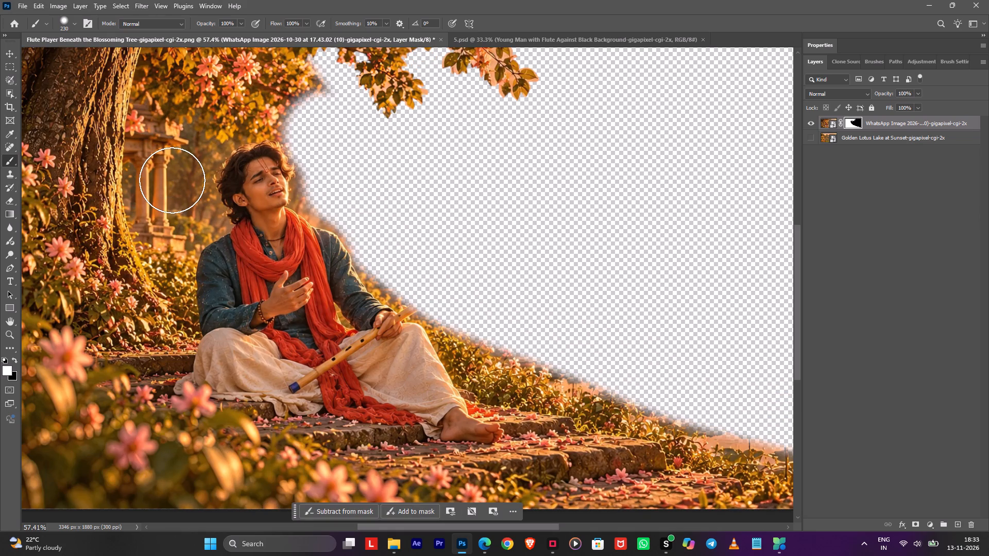
key("x")
left_click(170, 175)
left_click_drag(170, 176, 169, 189)
left_click_drag(169, 187, 164, 184)
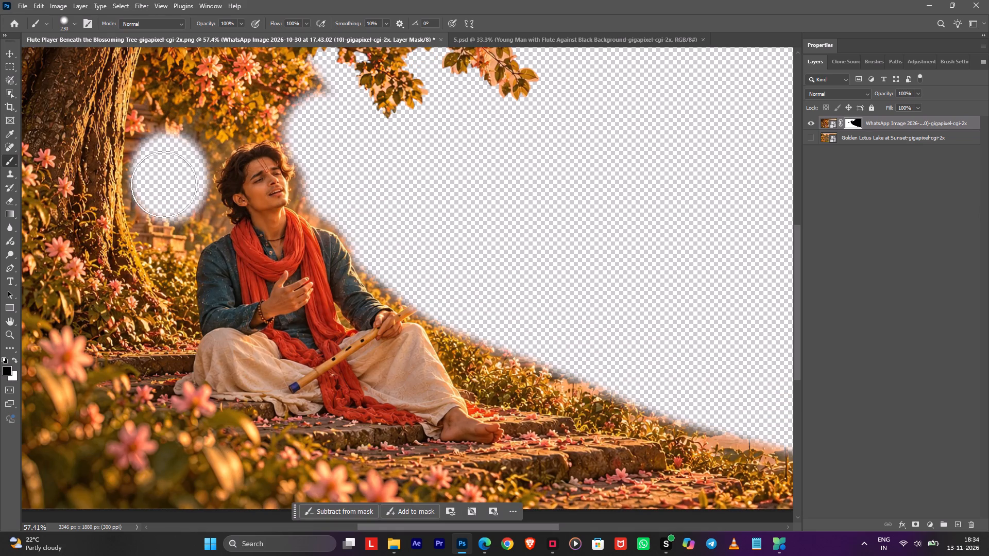
left_click_drag(164, 184, 166, 170)
right_click_drag(165, 161, 159, 293, "alt")
left_click_drag(161, 140, 164, 175)
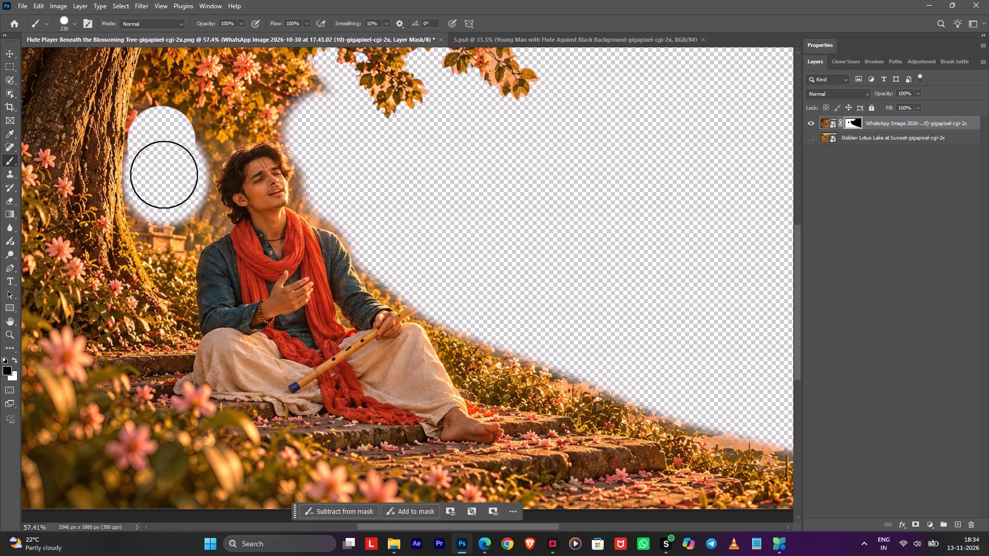
left_click_drag(164, 175, 165, 169)
left_click_drag(158, 142, 160, 199)
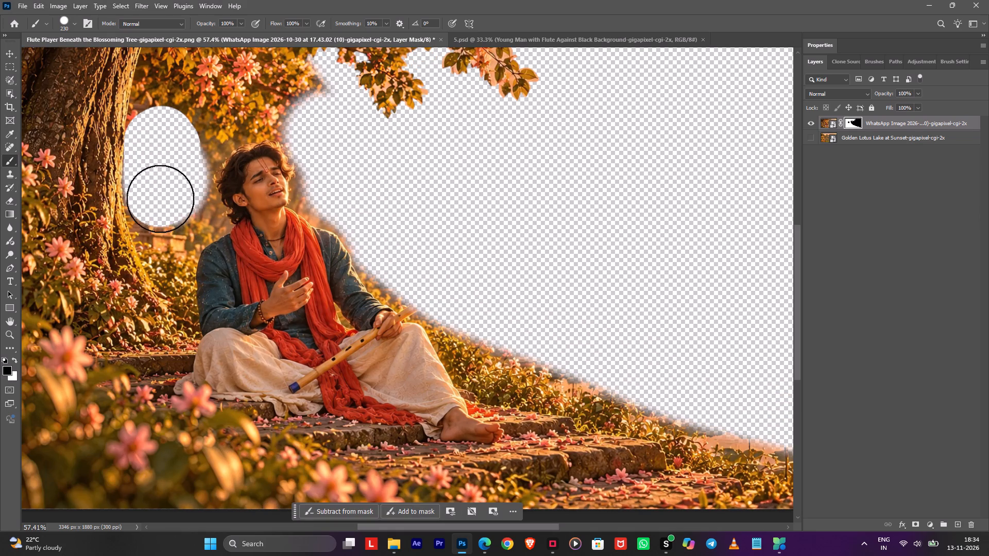
left_click_drag(160, 199, 167, 214)
right_click_drag(173, 208, 155, 201, "alt")
scroll(261, 187, "down", 7, "alt")
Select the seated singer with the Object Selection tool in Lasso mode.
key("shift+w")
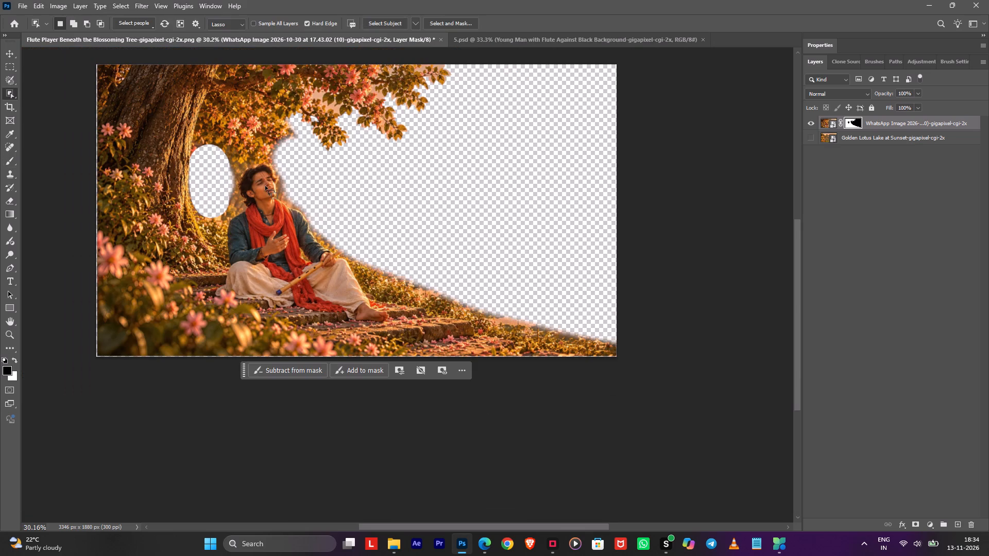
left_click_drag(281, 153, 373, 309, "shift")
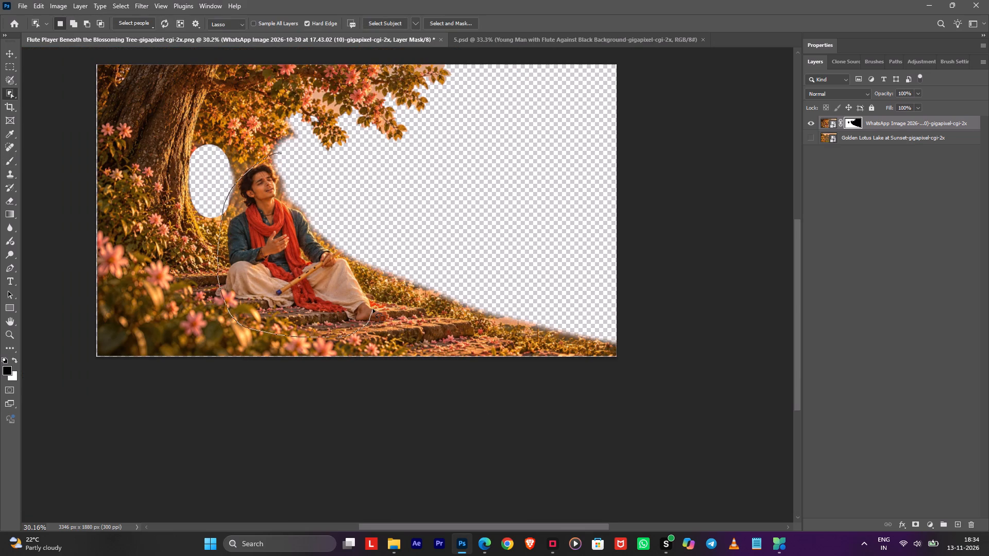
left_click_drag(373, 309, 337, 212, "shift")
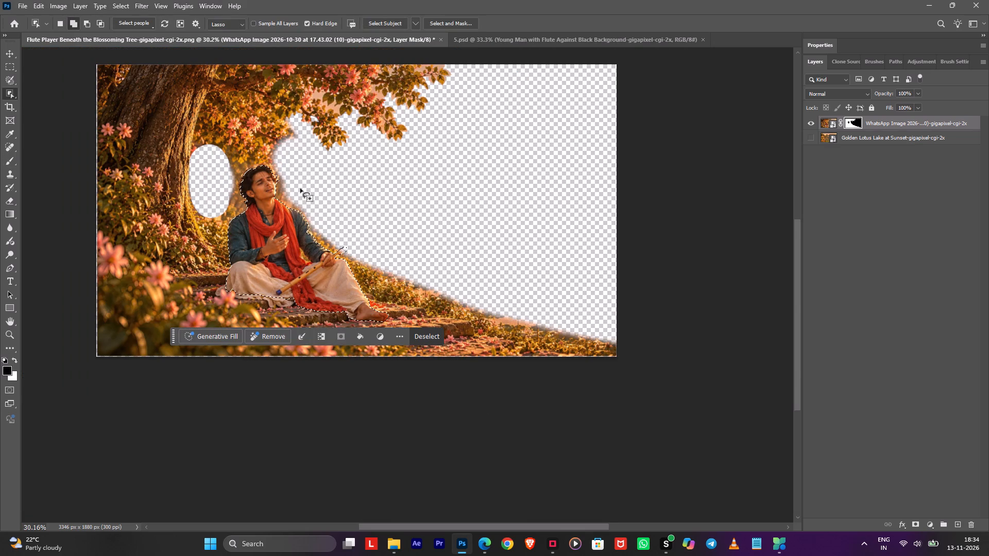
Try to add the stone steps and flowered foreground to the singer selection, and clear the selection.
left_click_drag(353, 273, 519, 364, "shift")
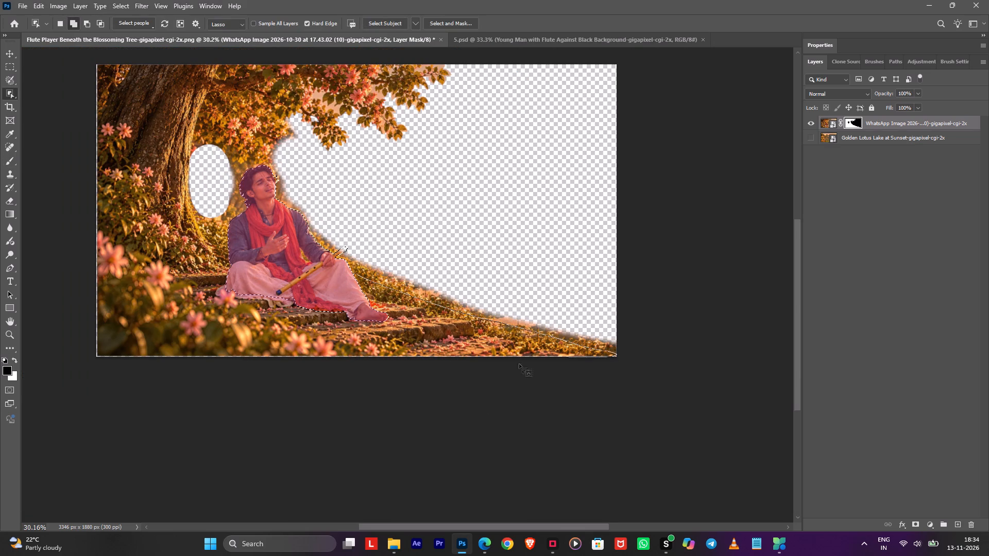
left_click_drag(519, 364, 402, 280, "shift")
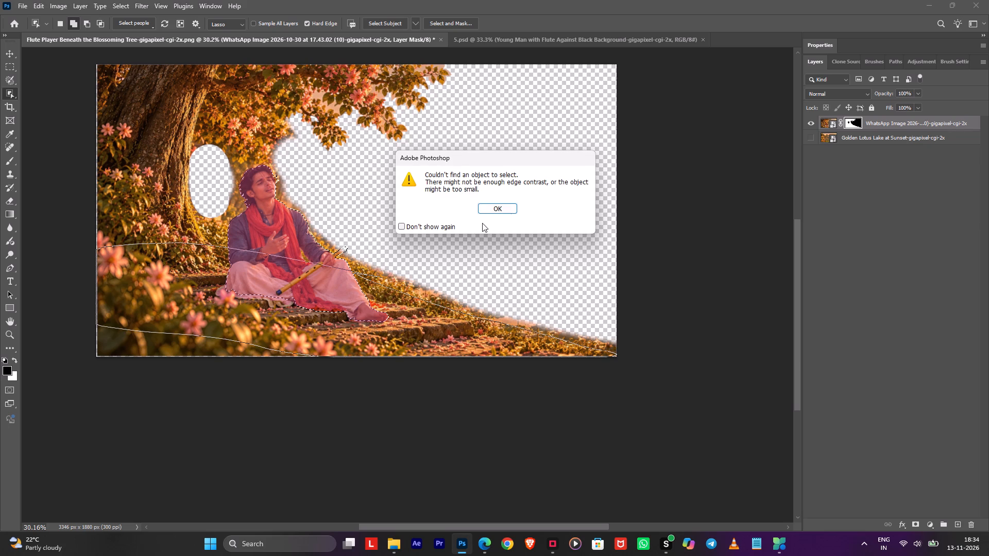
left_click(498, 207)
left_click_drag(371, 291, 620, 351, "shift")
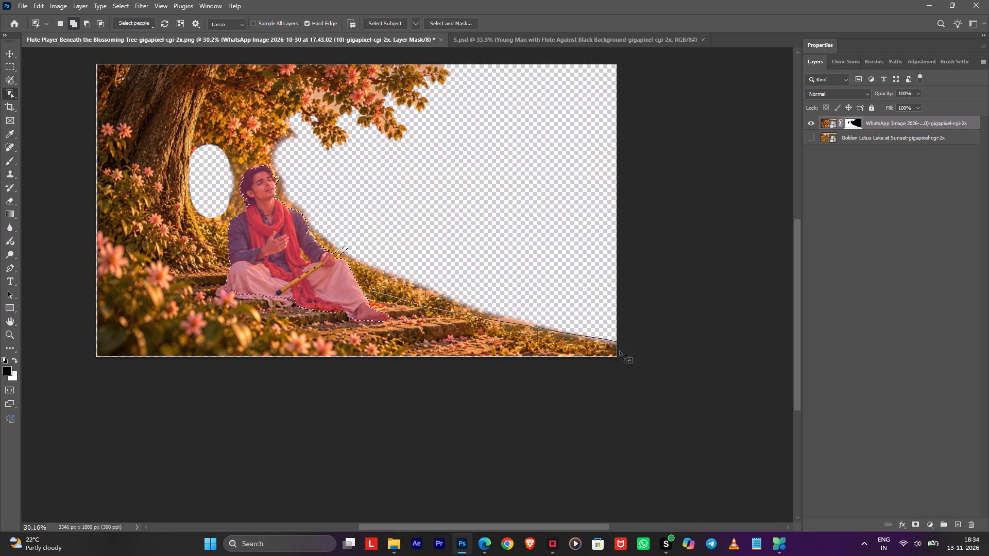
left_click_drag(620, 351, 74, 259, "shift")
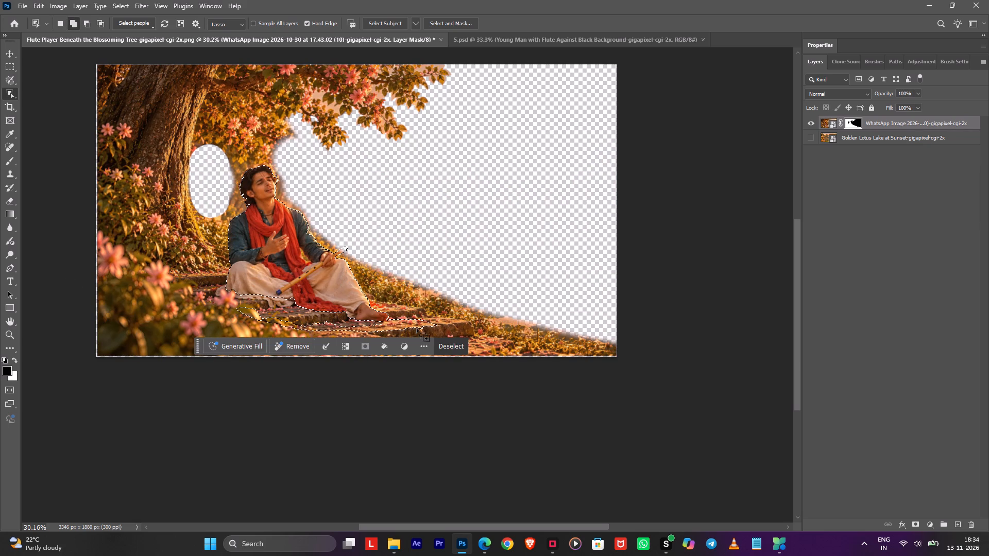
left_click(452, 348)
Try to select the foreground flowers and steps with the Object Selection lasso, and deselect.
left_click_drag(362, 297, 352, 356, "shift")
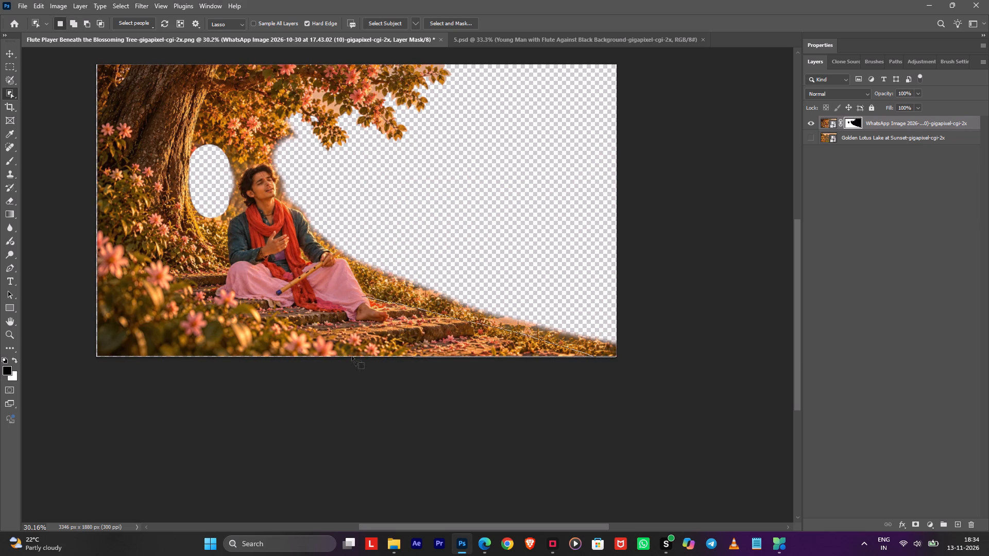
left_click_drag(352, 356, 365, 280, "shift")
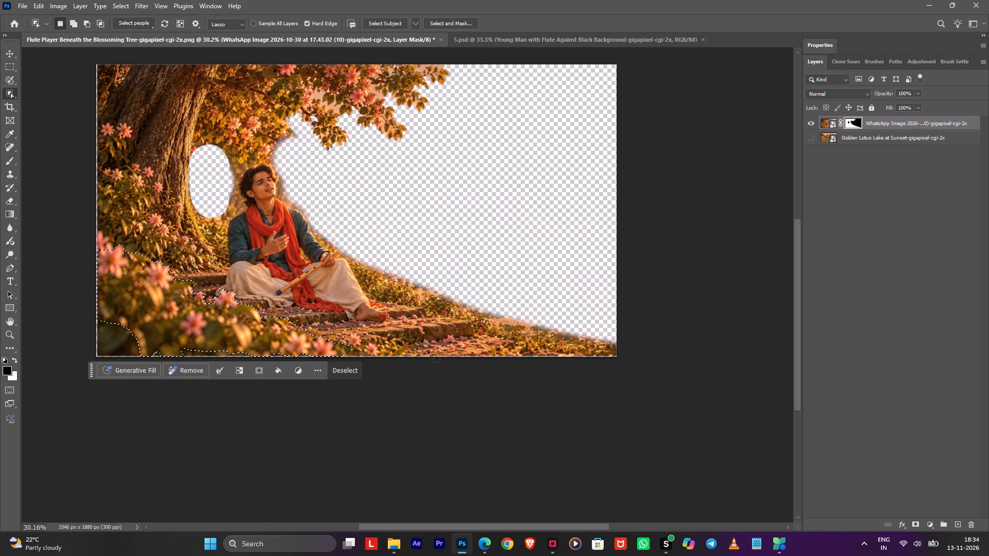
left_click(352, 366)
Show the Golden Lotus Lake at Sunset layer behind the masked foreground.
left_click(811, 139)
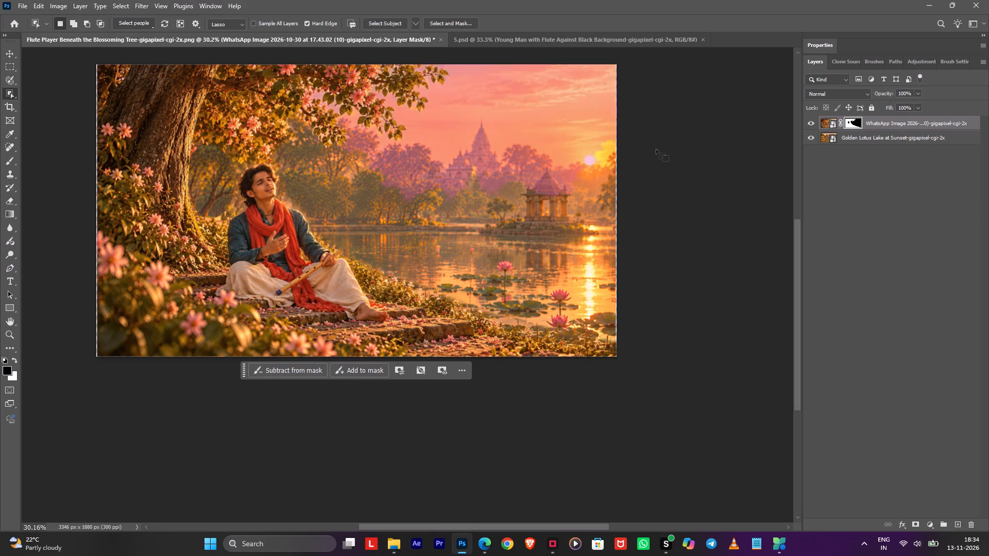
Hide the Golden Lotus Lake at Sunset layer.
left_click(813, 139)
Select the background gap between the tree trunk and the singer's head with the Object Selection lasso.
scroll(229, 159, "down", 1, "alt")
scroll(229, 158, "up", 2, "alt")
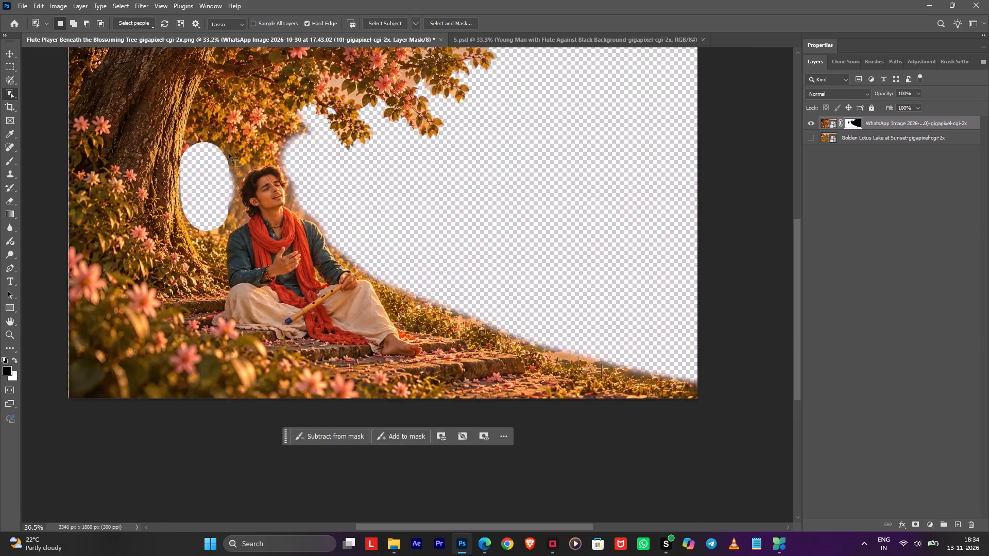
scroll(229, 154, "up", 9, "alt")
left_click_drag(240, 147, 270, 286, "shift")
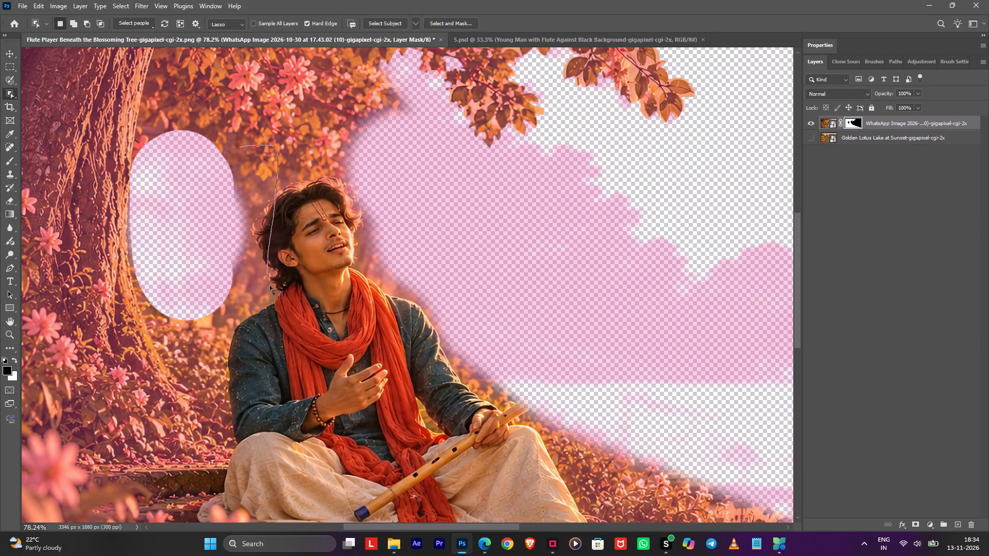
left_click_drag(270, 286, 206, 120, "shift")
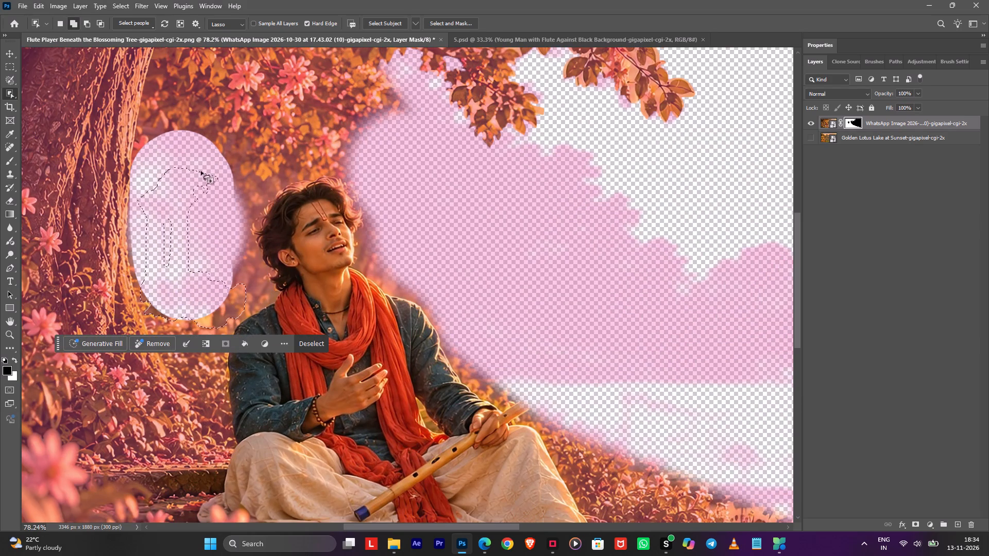
left_click_drag(200, 167, 189, 297, "shift")
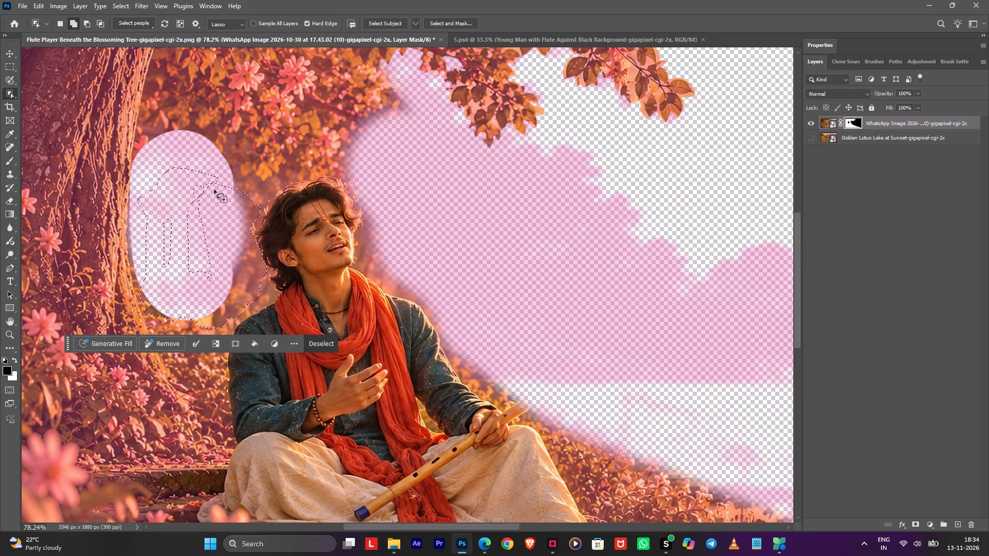
left_click_drag(220, 186, 235, 231, "shift")
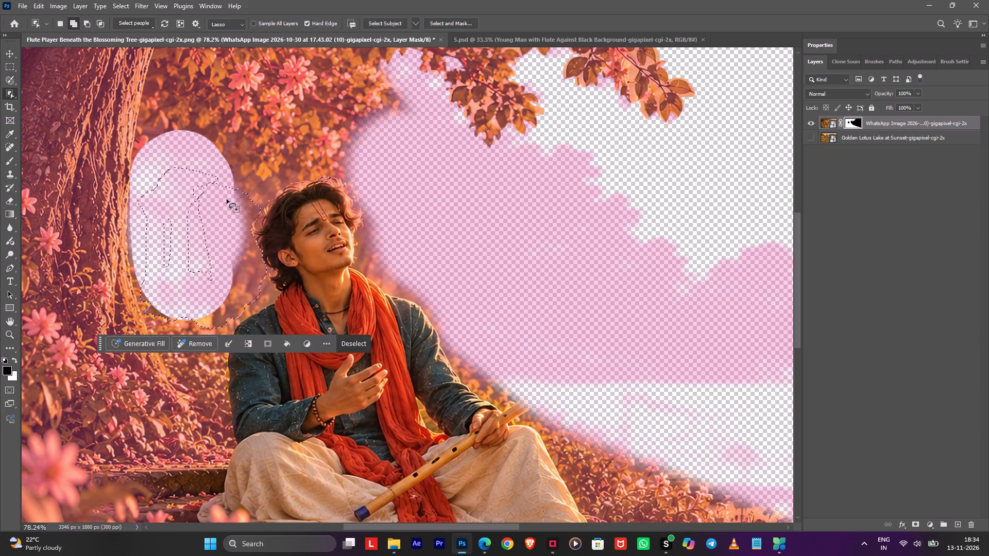
left_click_drag(224, 183, 223, 213, "shift")
left_click_drag(219, 212, 208, 192, "shift")
left_click_drag(217, 175, 288, 181, "shift")
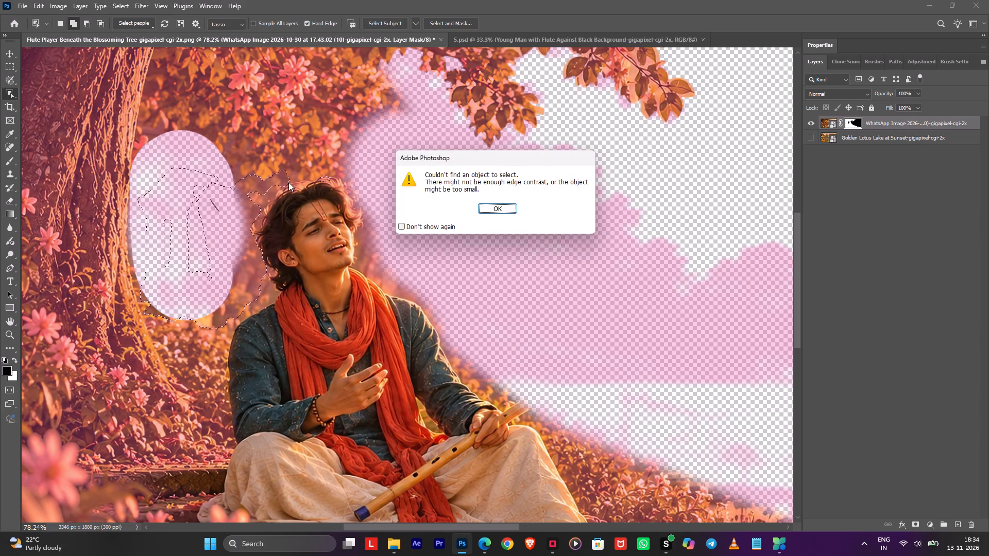
left_click(268, 191, "shift")
left_click(484, 212)
Extend the selection around the singer's hair and add the background beside his face and far shoulder.
left_click_drag(256, 179, 257, 179, "shift")
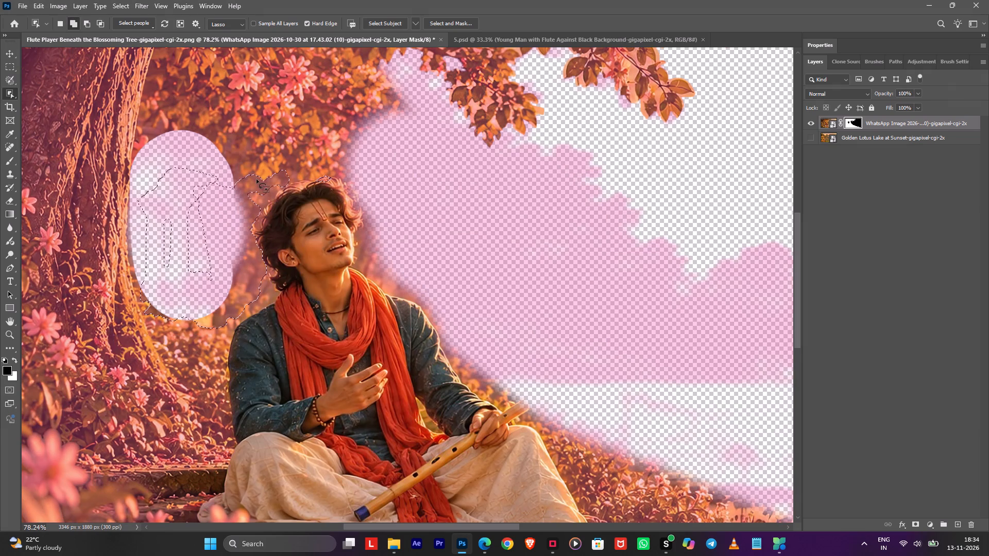
left_click_drag(257, 179, 213, 195, "shift")
left_click_drag(240, 218, 275, 287, "shift")
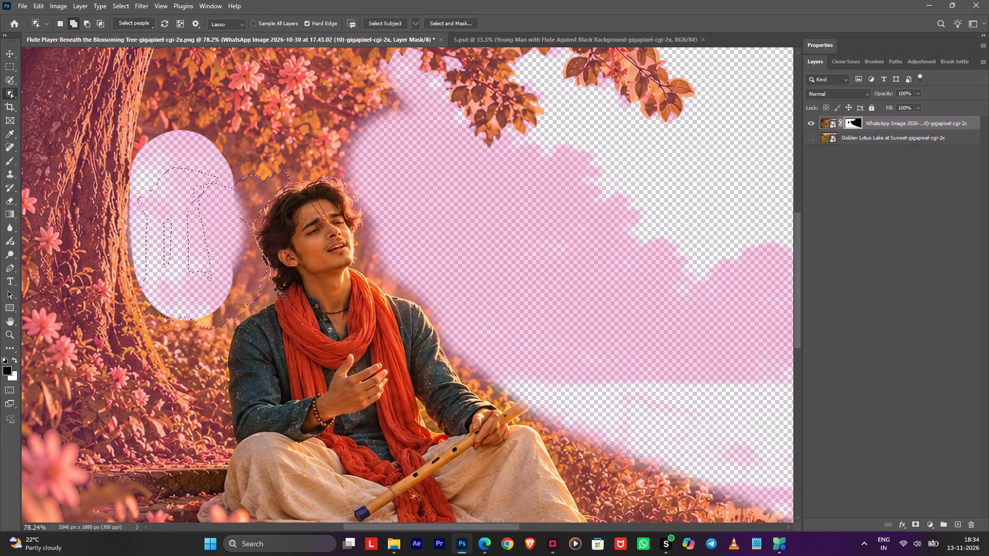
left_click_drag(275, 287, 172, 288, "shift")
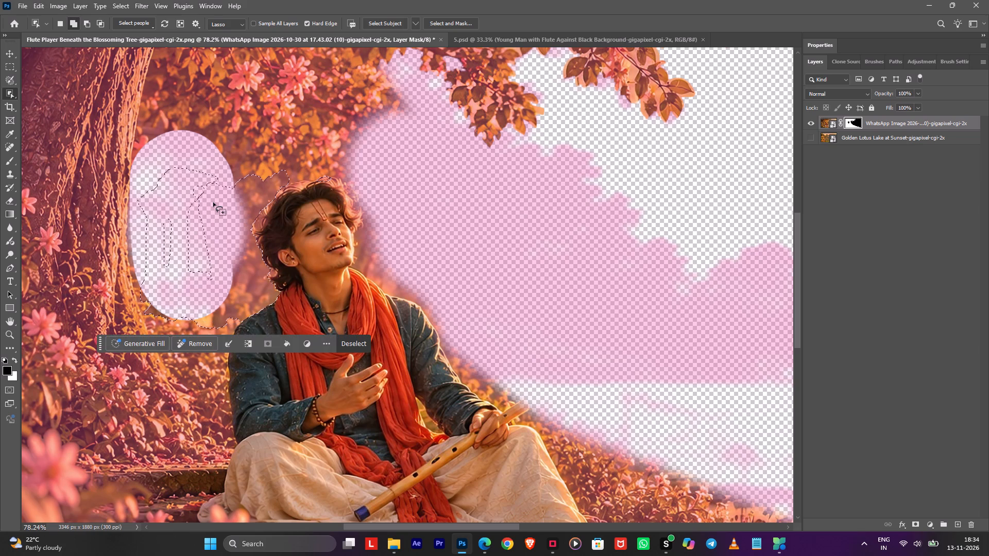
left_click_drag(395, 178, 512, 367, "shift")
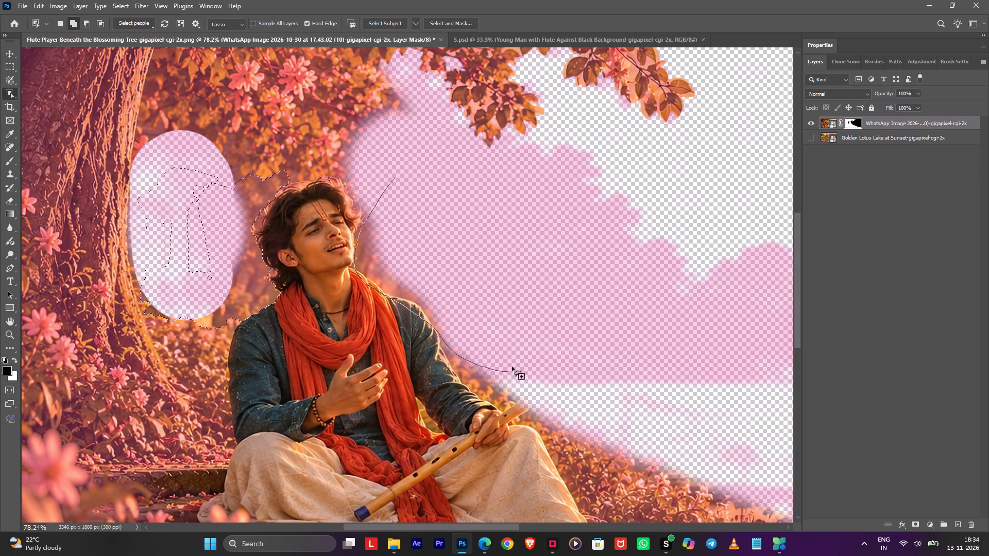
left_click_drag(512, 367, 484, 237, "shift")
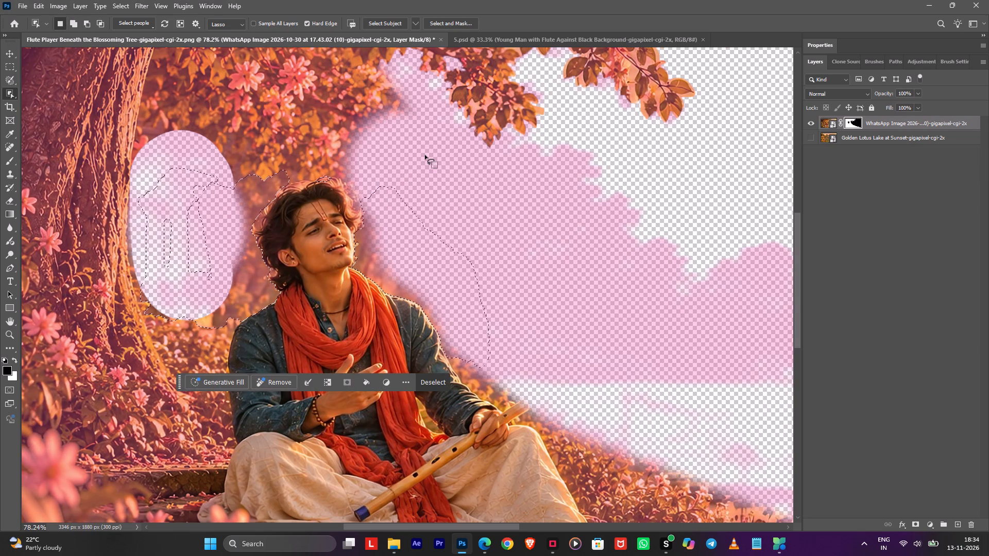
Paint black on the layer mask within the selection to hide the background around the singer, and deselect.
key("b")
left_click_drag(390, 176, 284, 177)
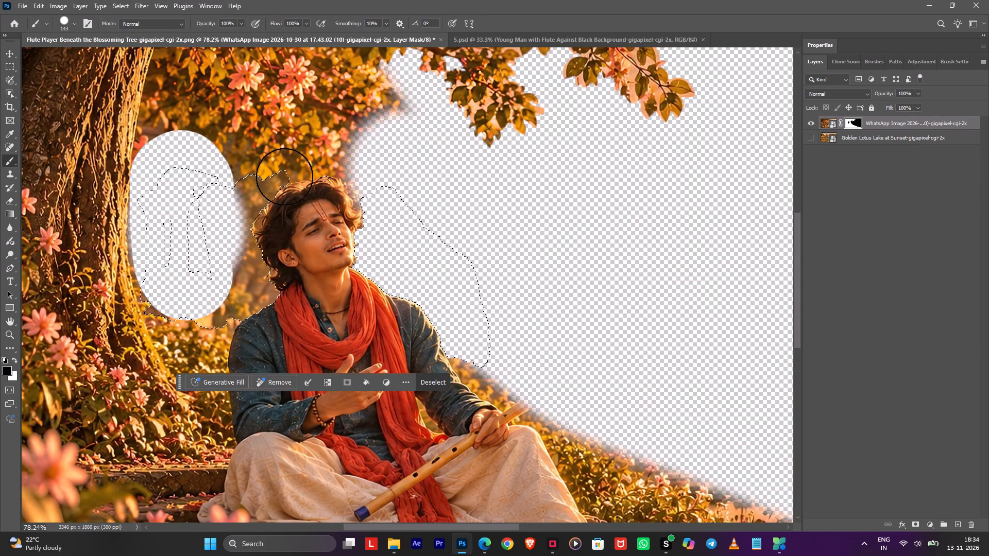
left_click_drag(284, 177, 123, 275)
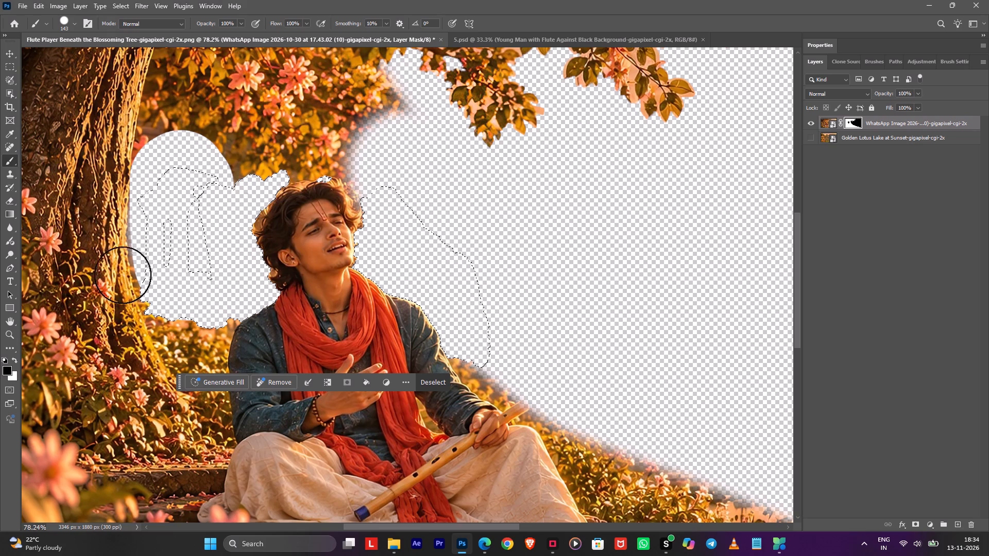
left_click_drag(123, 275, 507, 413)
left_click(438, 375)
Restore the flowering branches above and beside the singer by painting the layer mask with a large white brush.
right_click_drag(408, 178, 400, 173, "alt")
left_click_drag(419, 123, 399, 170)
key("x")
right_click_drag(310, 97, 378, 98, "alt")
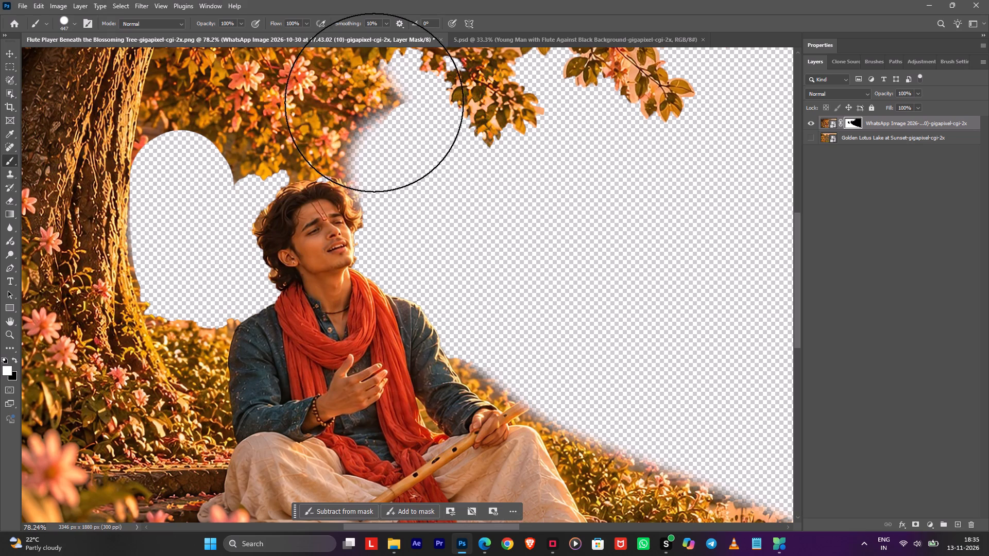
left_click_drag(371, 92, 622, 90)
left_click(622, 90)
key("space")
left_click_drag(535, 115, 566, 155)
left_click(566, 155)
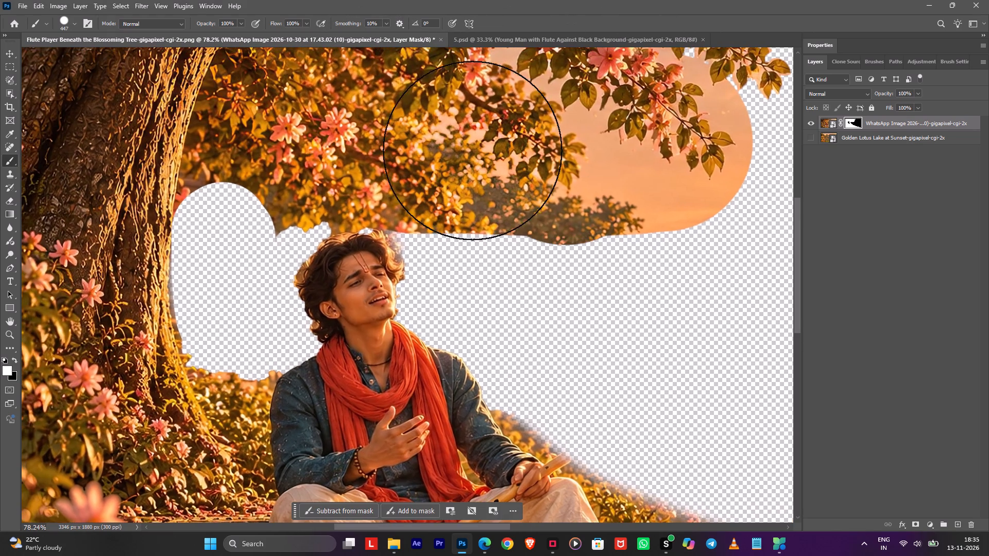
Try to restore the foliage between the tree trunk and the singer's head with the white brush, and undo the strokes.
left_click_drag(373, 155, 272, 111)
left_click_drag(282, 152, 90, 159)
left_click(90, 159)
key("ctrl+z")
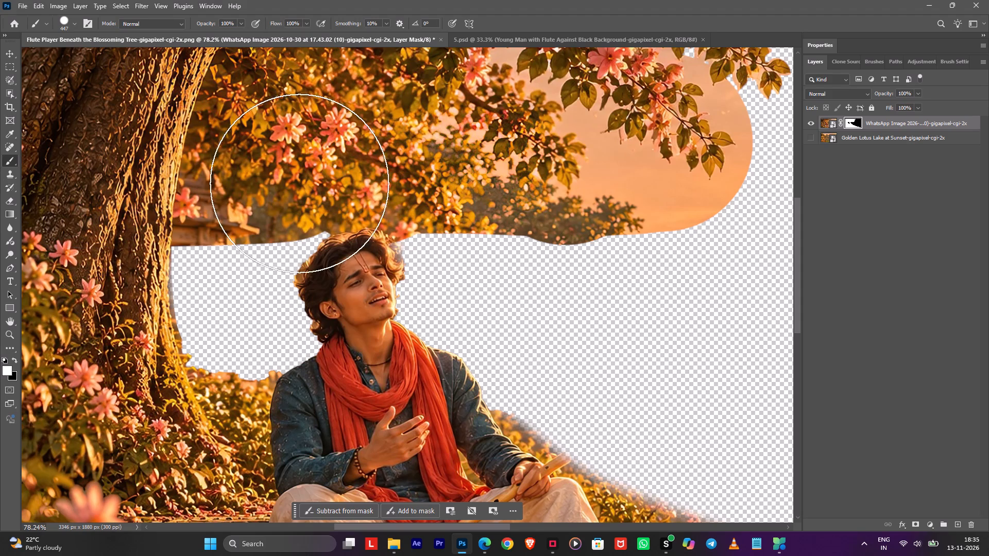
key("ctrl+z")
Mask out part of the orange sky below the hanging branches with a smaller black brush.
right_click_drag(350, 190, 289, 199, "alt")
scroll(297, 198, "down", 2, "alt")
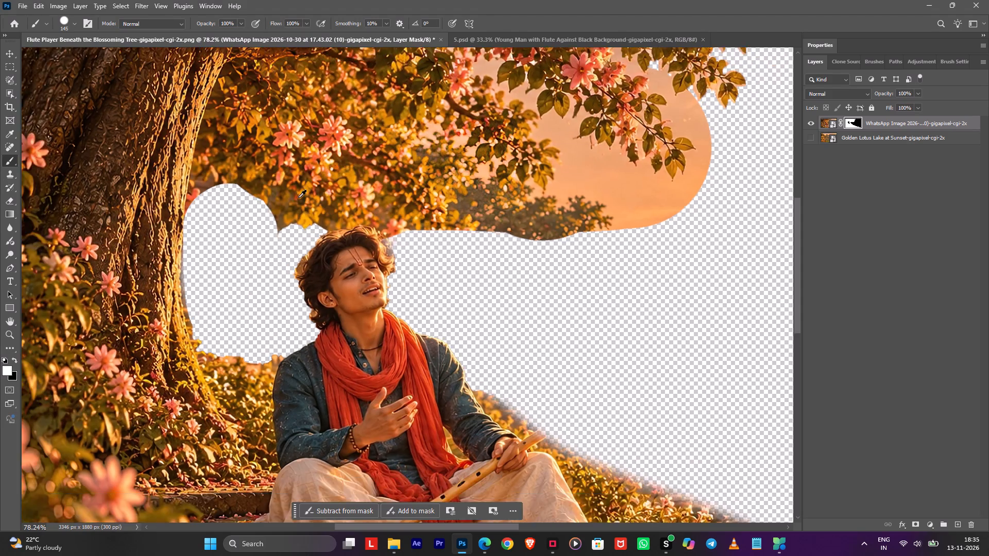
scroll(298, 198, "down", 1, "alt")
key("space")
key("space")
key("space")
key("space")
left_click_drag(492, 192, 406, 180)
key("x")
left_click_drag(472, 175, 566, 246)
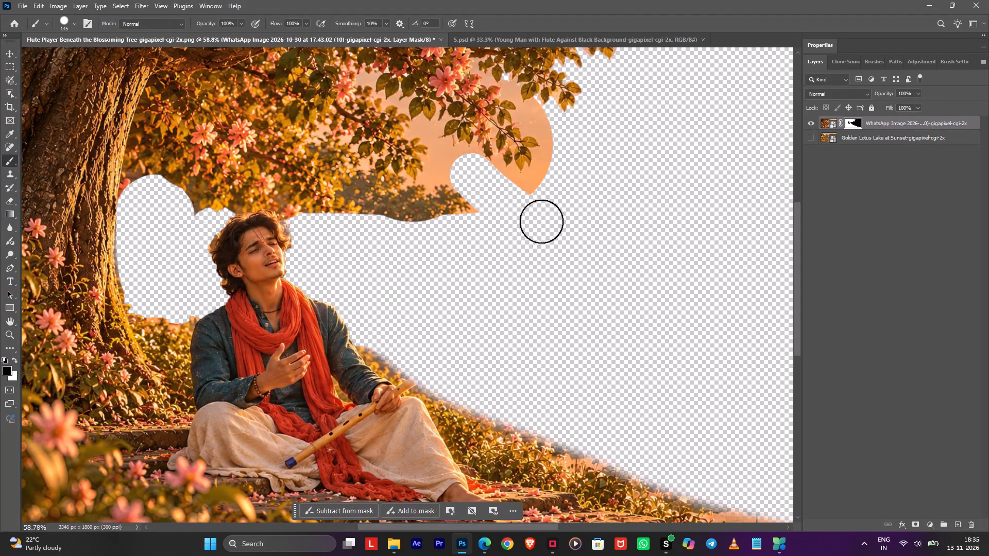
Select the remaining orange sky and distant trees between the branches with the Magic Wand, undoing the extra foliage picks.
key("shift+w")
type("WW")
left_click(440, 160)
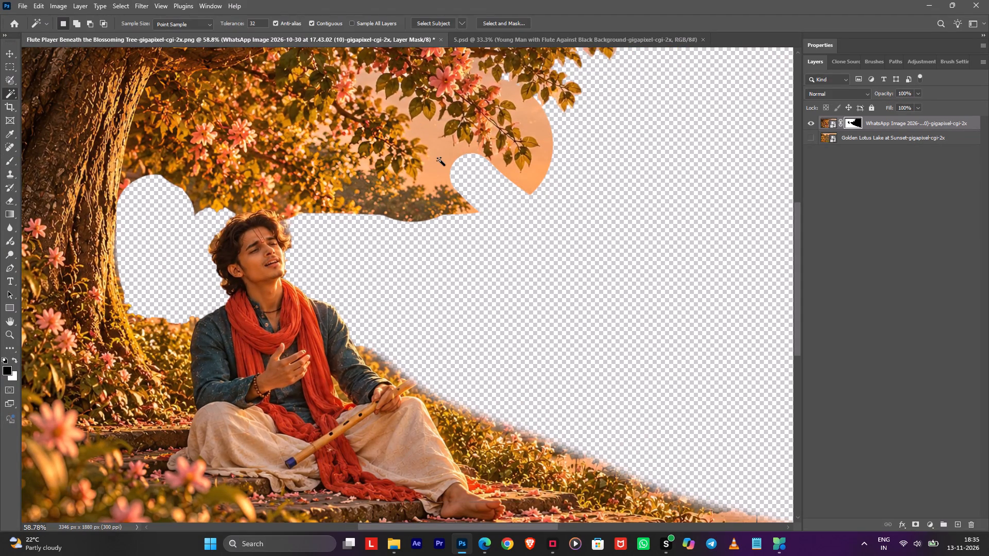
triple_click(359, 179, "shift")
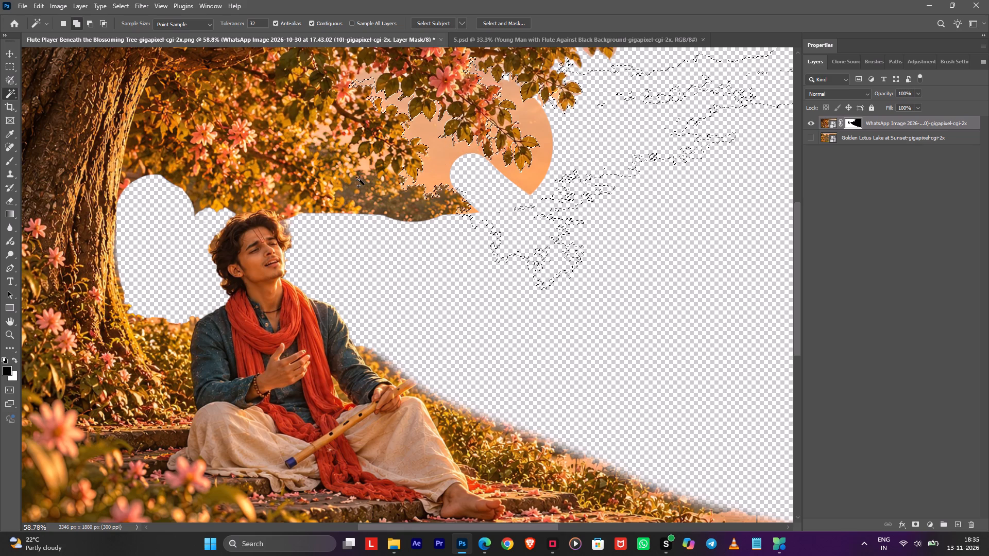
left_click(317, 194, "shift")
left_click(287, 185, "shift")
left_click(257, 170, "shift")
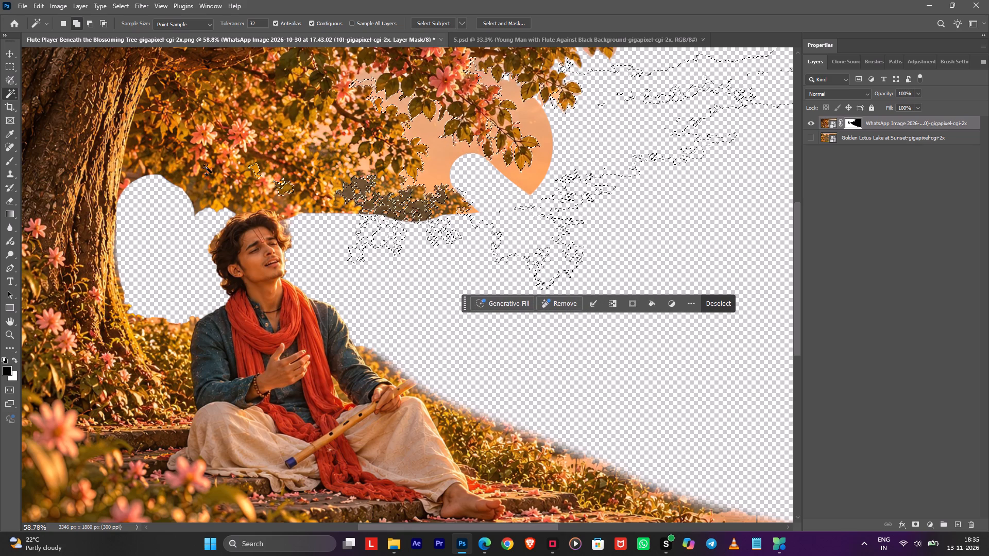
key("ctrl+z")
key("ctrl+z")
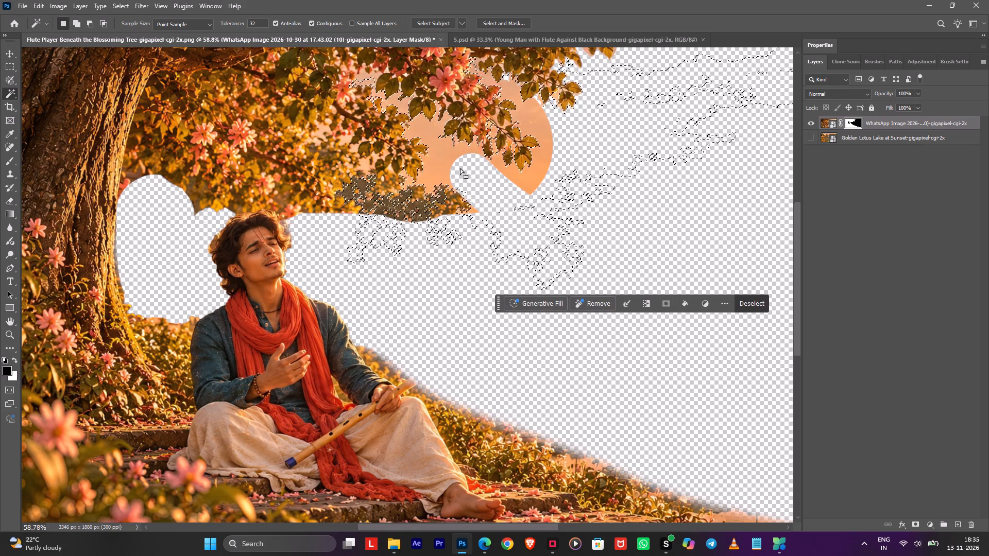
Paint black on the layer mask within the selection to remove the sky and distant trees between the branches, and deselect.
key("b")
key("x")
key("x")
right_click_drag(441, 166, 465, 169, "alt")
left_click_drag(446, 138, 409, 167)
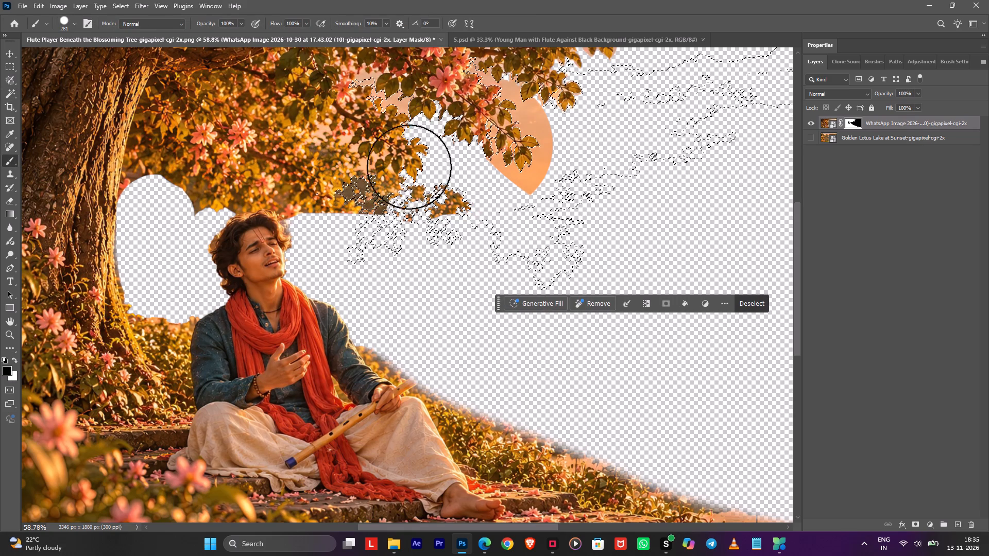
left_click_drag(409, 167, 466, 81)
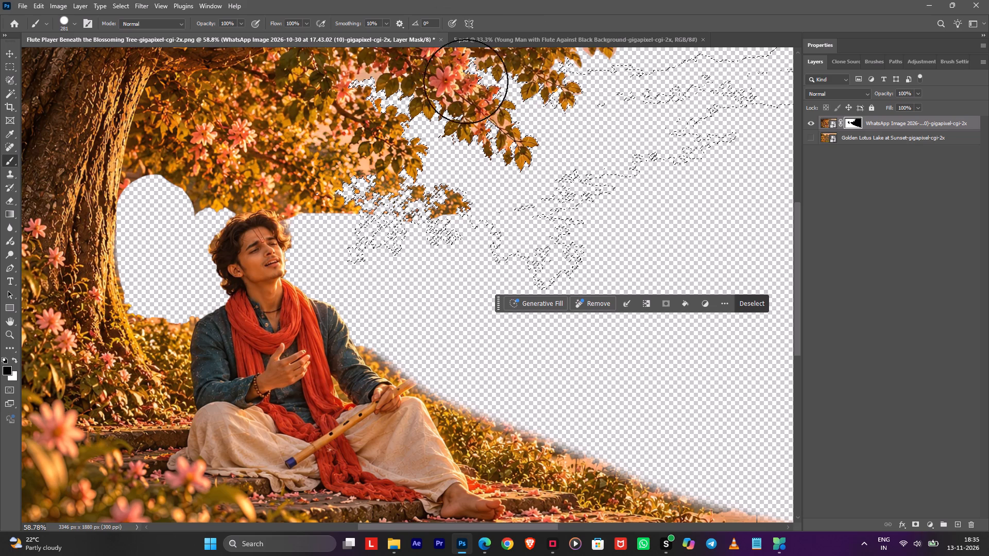
left_click_drag(466, 81, 583, 68)
left_click(748, 297)
Mask out the leftover foliage fragments below the branches beside the singer's head with the black brush.
scroll(633, 260, "down", 2, "alt")
scroll(632, 260, "up", 2, "alt")
scroll(632, 260, "down", 5, "alt")
key("space")
key("space")
key("space")
left_click_drag(652, 242, 628, 225)
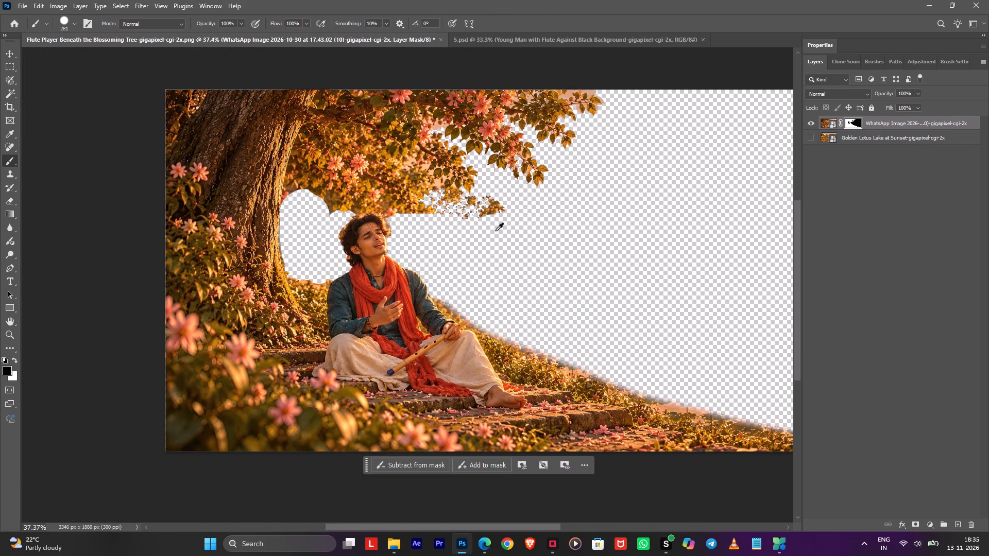
scroll(463, 228, "up", 1, "alt")
scroll(463, 228, "down", 1, "alt")
scroll(463, 228, "up", 5, "alt")
left_click_drag(508, 211, 526, 253)
left_click_drag(496, 208, 450, 230)
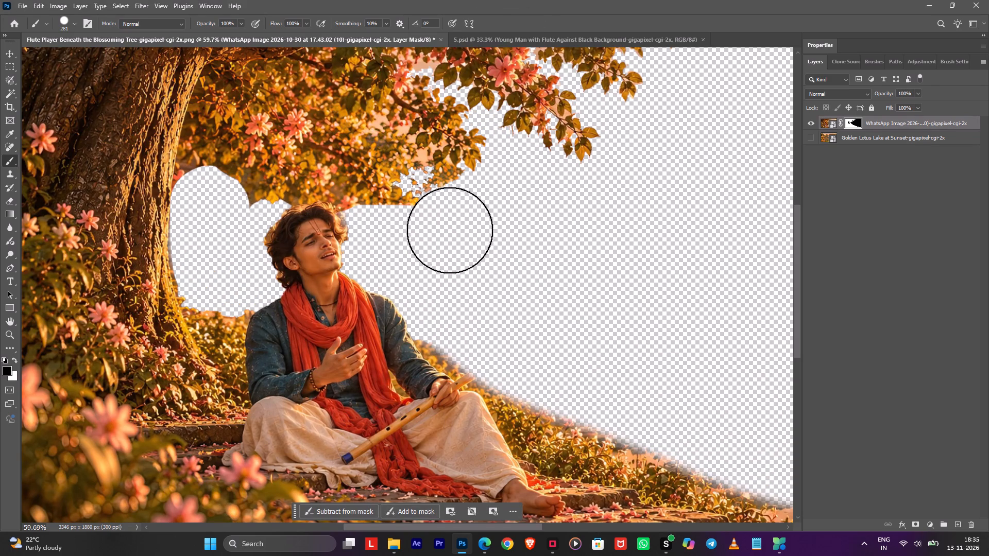
left_click_drag(450, 230, 448, 232)
left_click(448, 232)
Trim the foliage edge between the tree trunk and the singer's hair on the mask with a reduced black brush.
scroll(553, 235, "down", 5, "alt")
key("space")
key("space")
key("space")
key("space")
key("space")
key("space")
key("space")
key("space")
left_click_drag(632, 244, 450, 183)
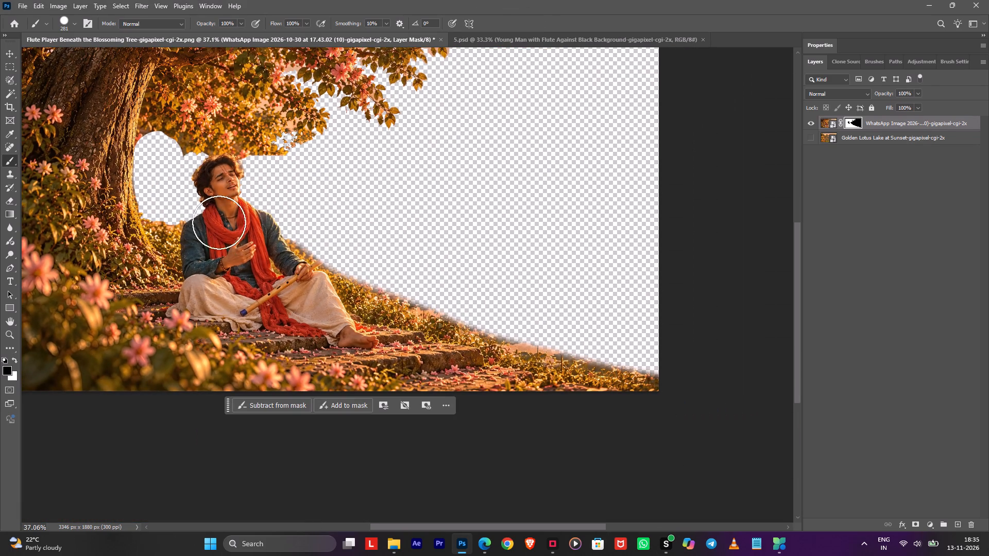
scroll(156, 171, "up", 5, "alt")
right_click_drag(182, 163, 158, 164, "alt")
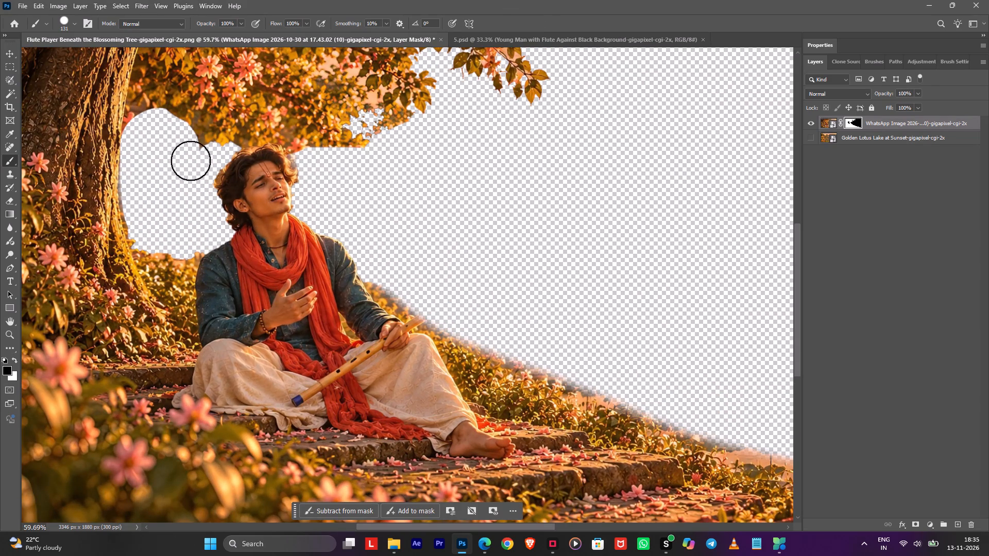
left_click_drag(195, 159, 155, 141)
left_click_drag(201, 159, 148, 139)
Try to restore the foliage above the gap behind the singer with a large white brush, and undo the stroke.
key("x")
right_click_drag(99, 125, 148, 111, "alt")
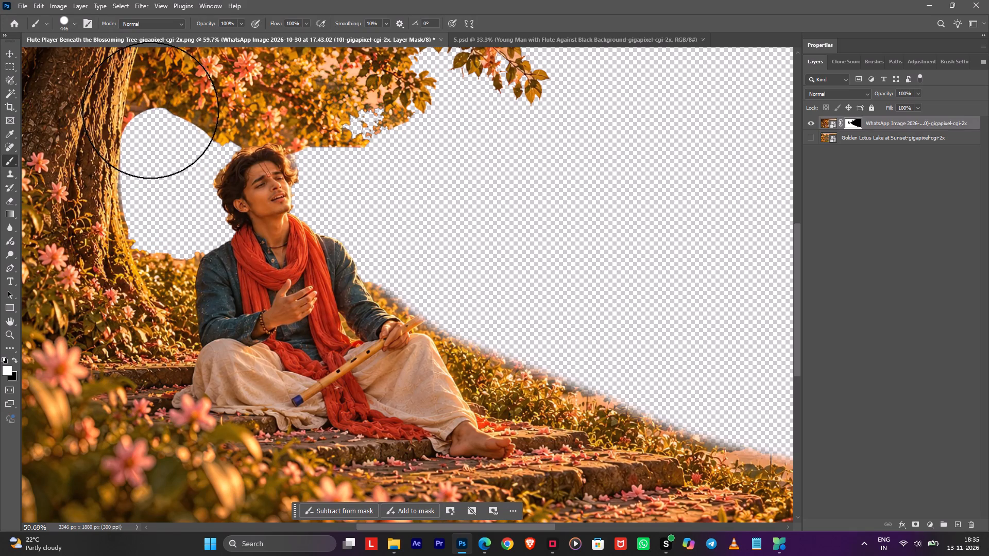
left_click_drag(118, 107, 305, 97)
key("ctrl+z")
Smooth the gap's upper foliage edge from the singer's hair toward the trunk with a small black brush.
right_click_drag(264, 124, 205, 141, "alt")
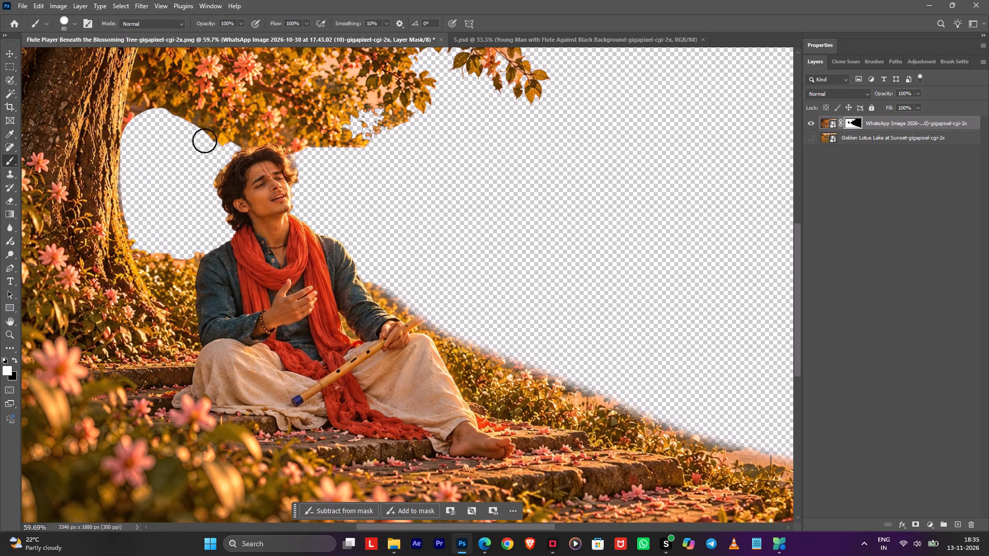
right_click_drag(224, 150, 218, 150, "alt")
key("x")
left_click_drag(227, 148, 218, 142)
left_click_drag(218, 142, 160, 120)
left_click(160, 120)
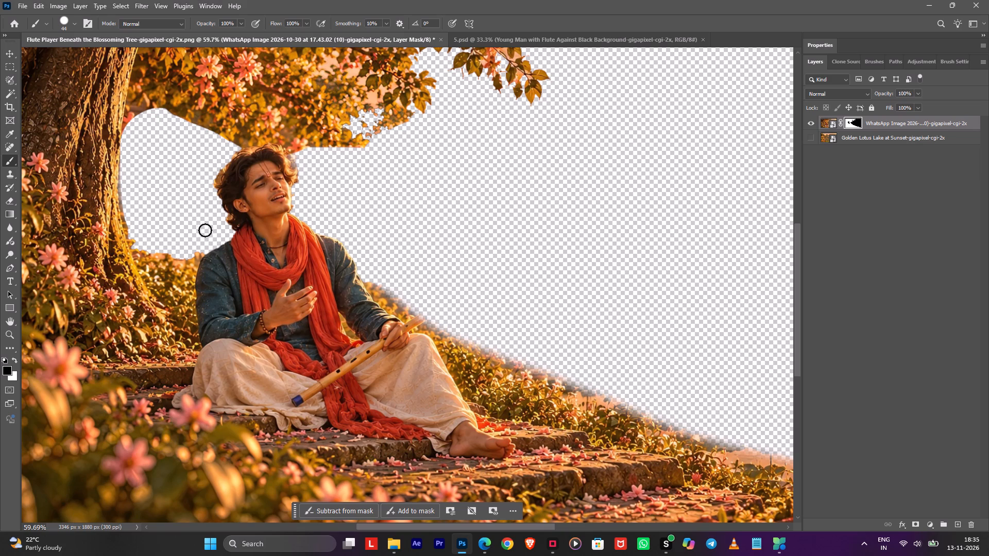
Extend the masked gap down into the foliage between the tree trunk and the singer's shoulder with the black brush.
left_click_drag(202, 246, 174, 282)
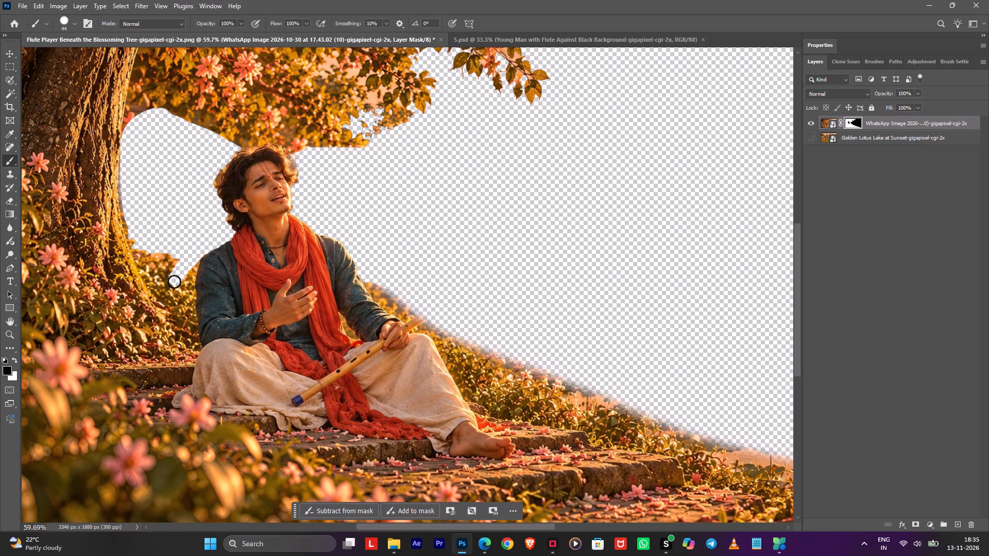
left_click_drag(174, 282, 134, 186)
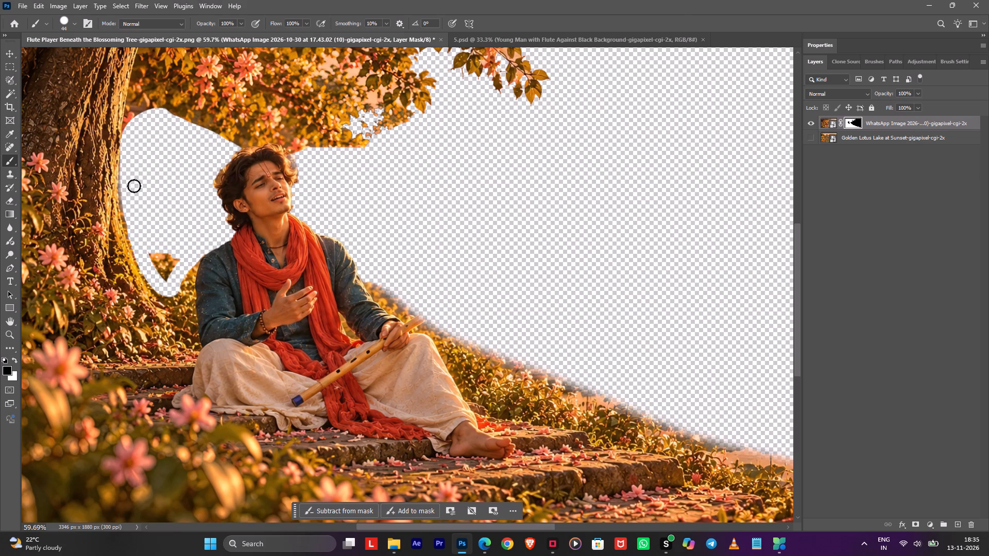
left_click_drag(134, 186, 134, 184)
Trim the fringe along the tree trunk's inner edge on the mask with the black brush, undoing one stroke.
scroll(130, 180, "up", 4, "alt")
left_click_drag(133, 141, 126, 183)
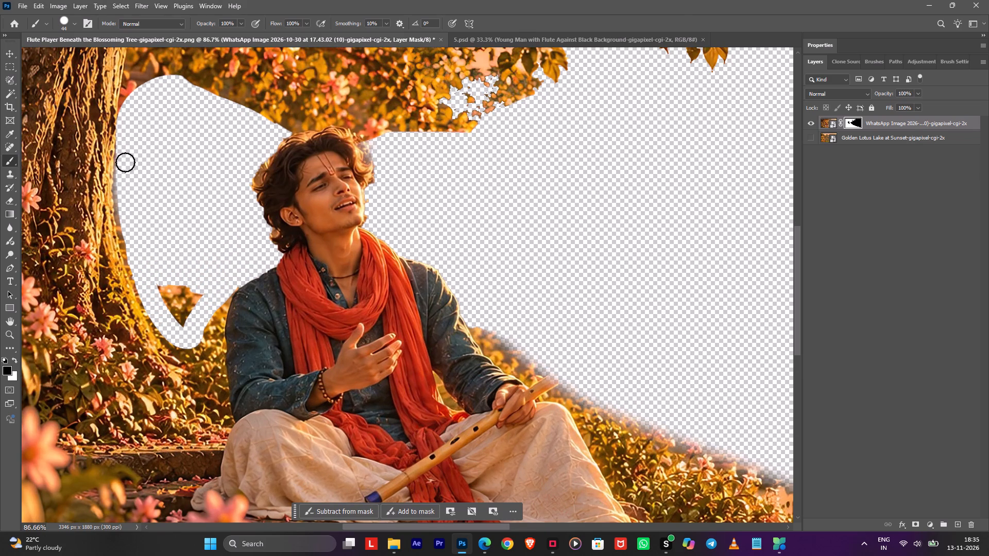
triple_click(127, 160)
double_click(125, 162)
left_click(128, 242, "shift")
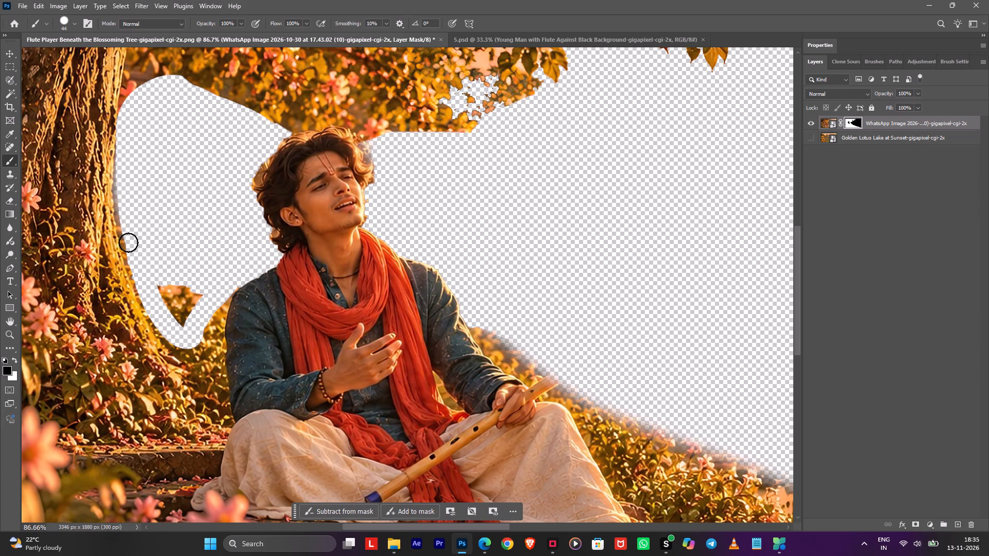
left_click_drag(128, 236, 124, 175)
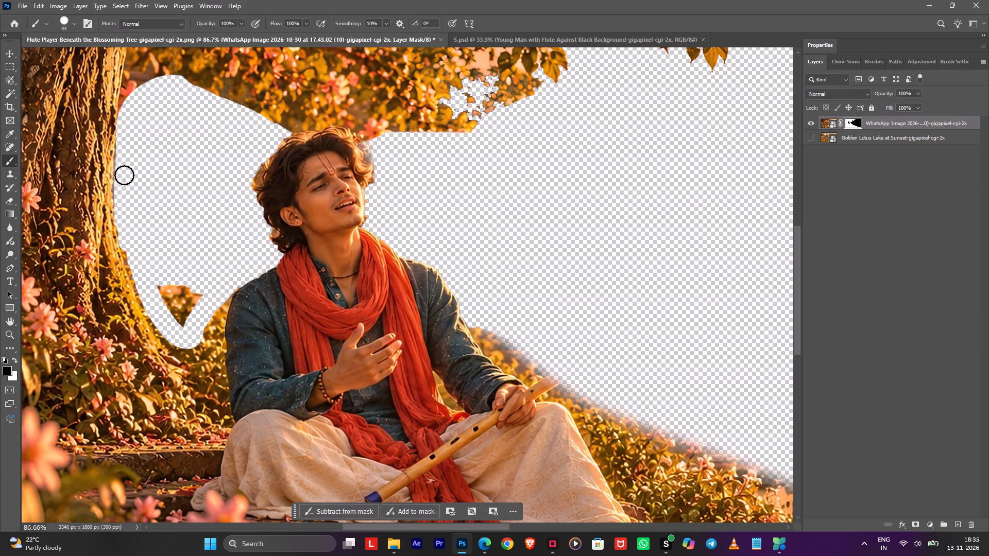
left_click_drag(124, 175, 130, 105)
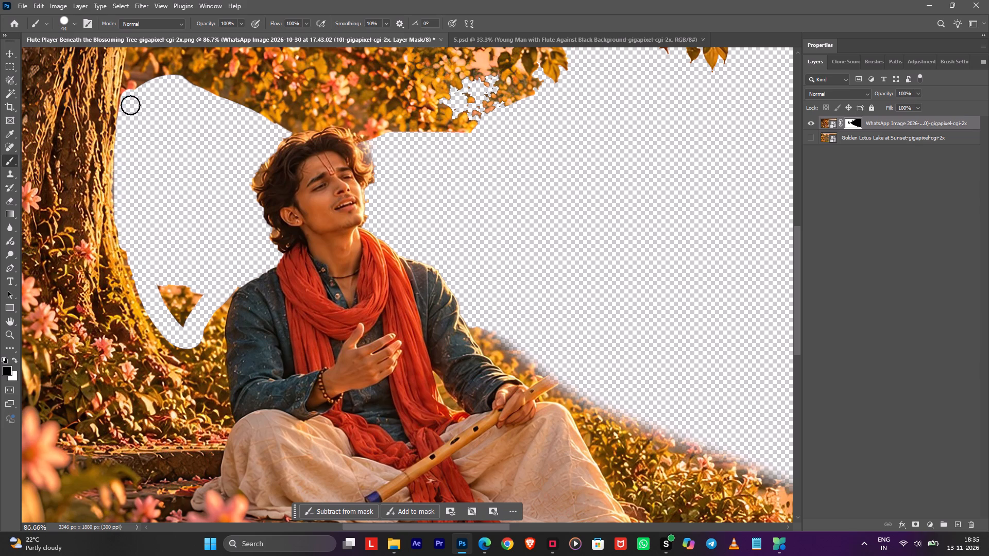
left_click_drag(130, 105, 125, 233)
left_click_drag(125, 233, 131, 258)
key("ctrl+z")
scroll(119, 214, "down", 2, "alt")
scroll(119, 214, "up", 6, "alt")
left_click_drag(131, 131, 130, 155)
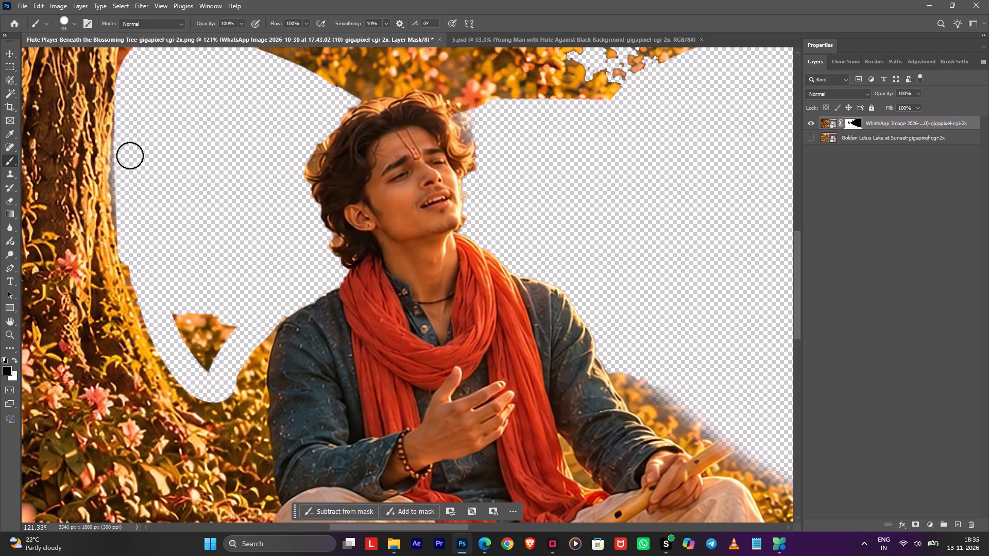
left_click_drag(130, 155, 128, 162)
left_click_drag(127, 160, 130, 237)
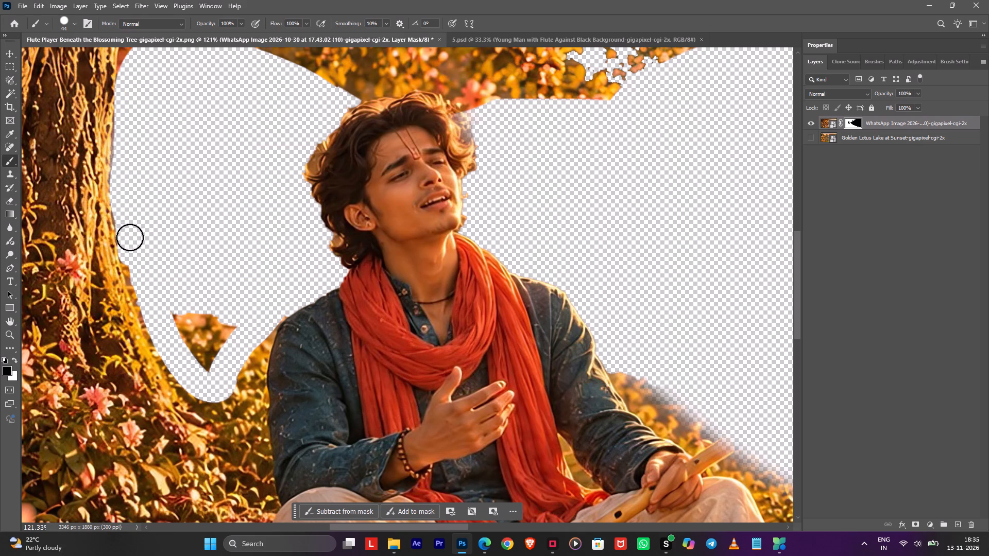
Mask out the leftover triangle of foliage inside the gap between the trunk and the singer's shoulder.
left_click_drag(130, 237, 224, 315)
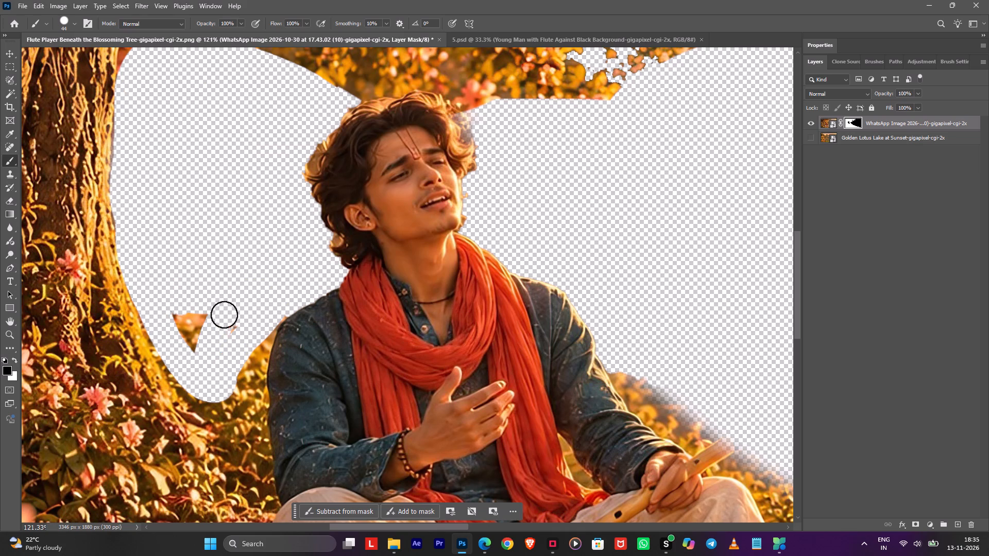
left_click_drag(224, 315, 211, 327)
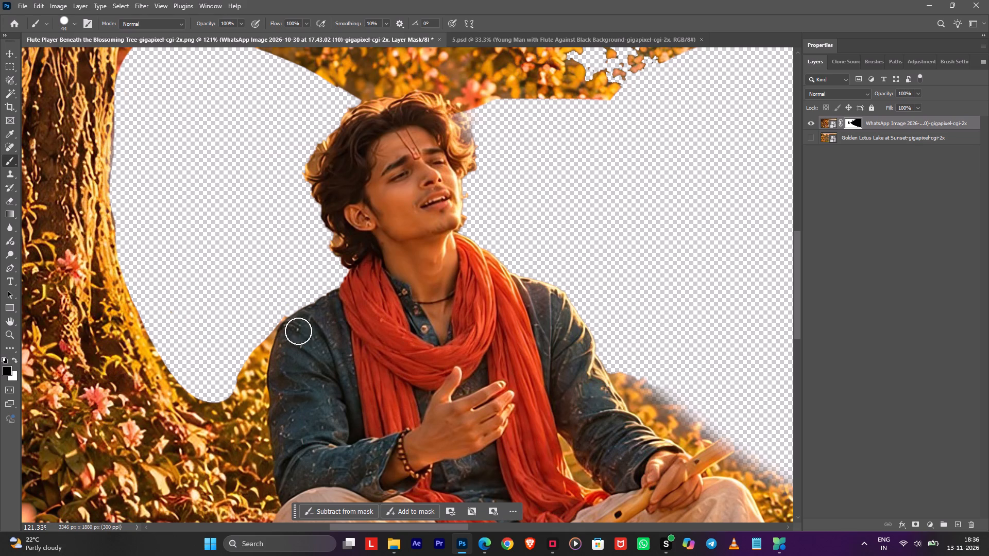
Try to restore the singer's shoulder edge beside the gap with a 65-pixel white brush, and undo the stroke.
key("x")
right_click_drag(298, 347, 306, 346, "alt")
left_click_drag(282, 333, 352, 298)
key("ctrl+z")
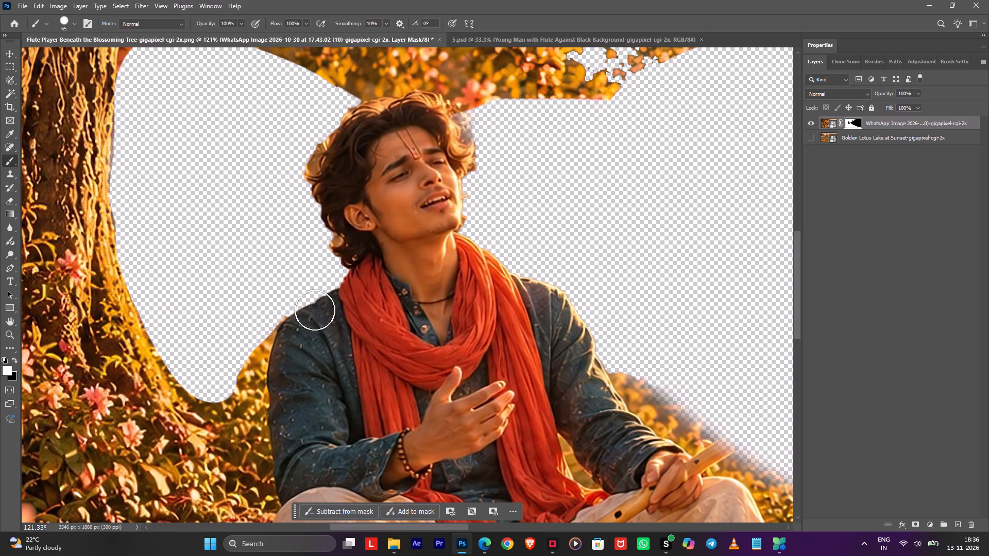
Check image 2 in the Downloads folder in File Explorer and return to the Photoshop document.
scroll(302, 276, "up", 5, "alt")
scroll(354, 197, "down", 3, "alt")
scroll(418, 179, "down", 10, "alt")
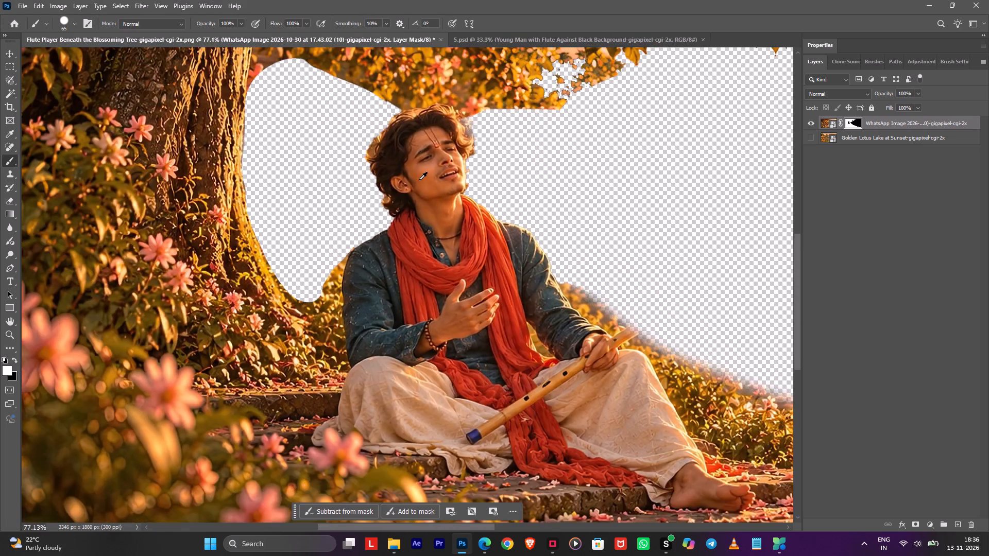
scroll(419, 180, "down", 2, "alt")
scroll(419, 180, "up", 1, "alt")
scroll(419, 180, "down", 4, "alt")
key("alt+Tab")
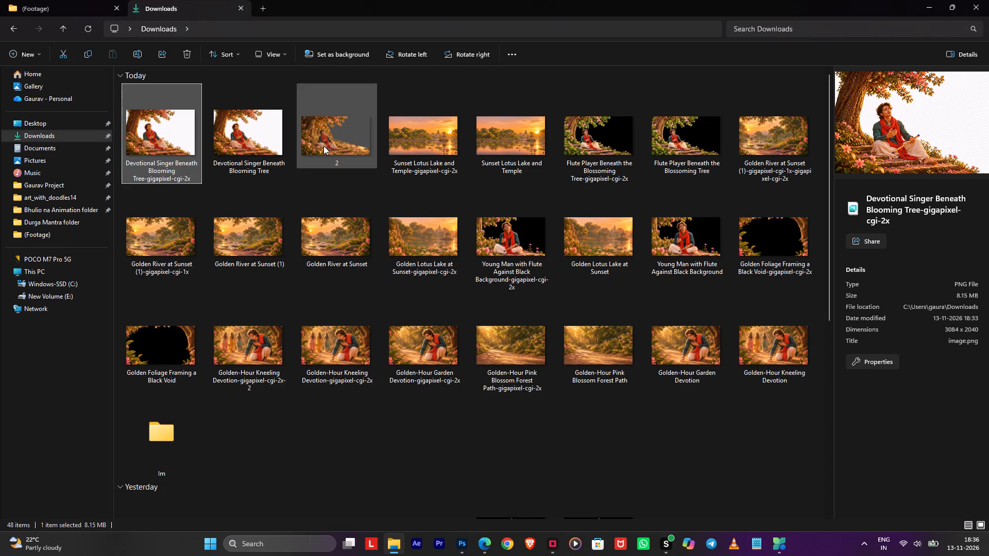
left_click(323, 146)
key("alt+Tab")
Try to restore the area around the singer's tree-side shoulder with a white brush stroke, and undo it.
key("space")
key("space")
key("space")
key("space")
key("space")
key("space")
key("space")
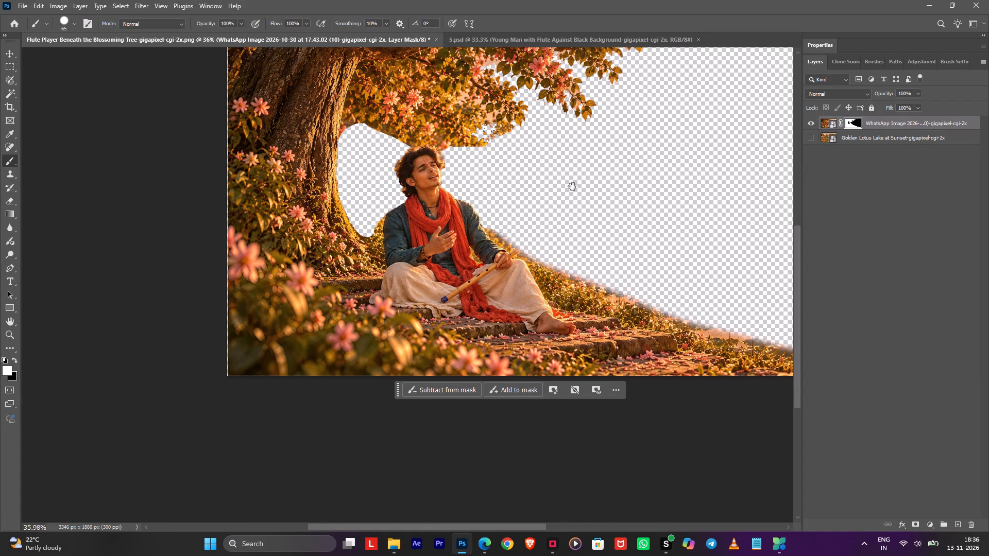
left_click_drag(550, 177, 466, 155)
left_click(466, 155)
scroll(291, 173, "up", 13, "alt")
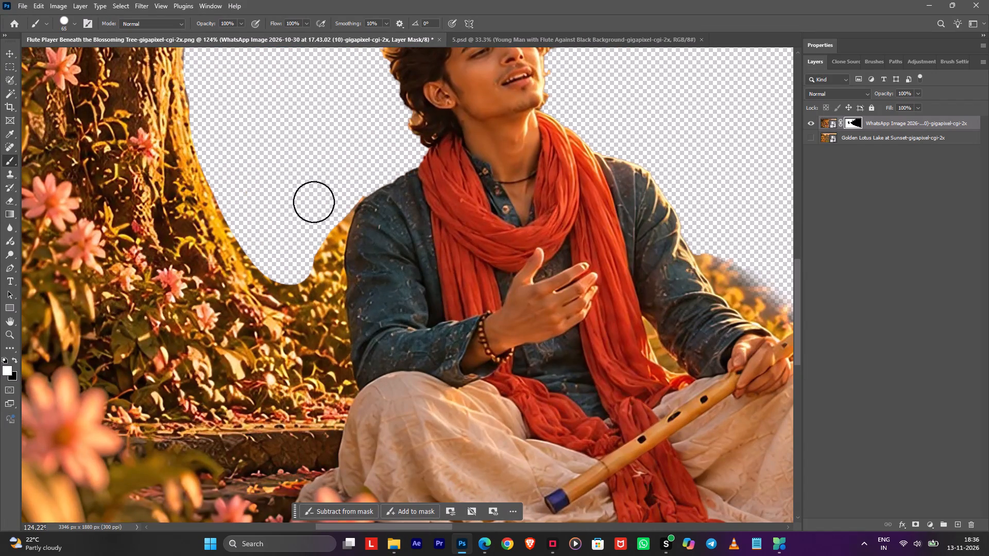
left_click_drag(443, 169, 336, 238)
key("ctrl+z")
Mask out the foliage beside the singer's tree-side shoulder and deepen the gap toward the trunk's base with the black brush.
scroll(318, 219, "up", 4, "alt")
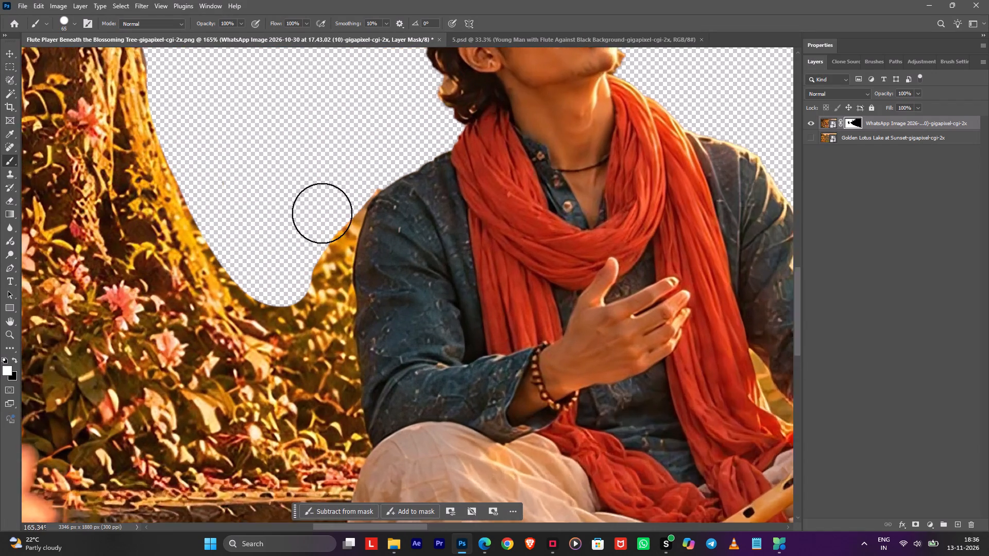
key("x")
left_click_drag(367, 164, 327, 239)
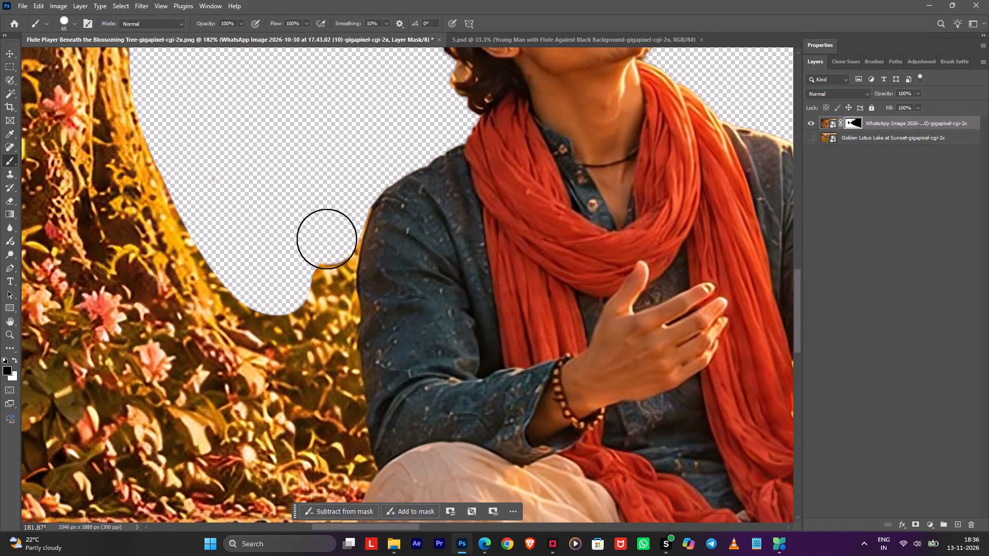
left_click_drag(327, 239, 237, 260)
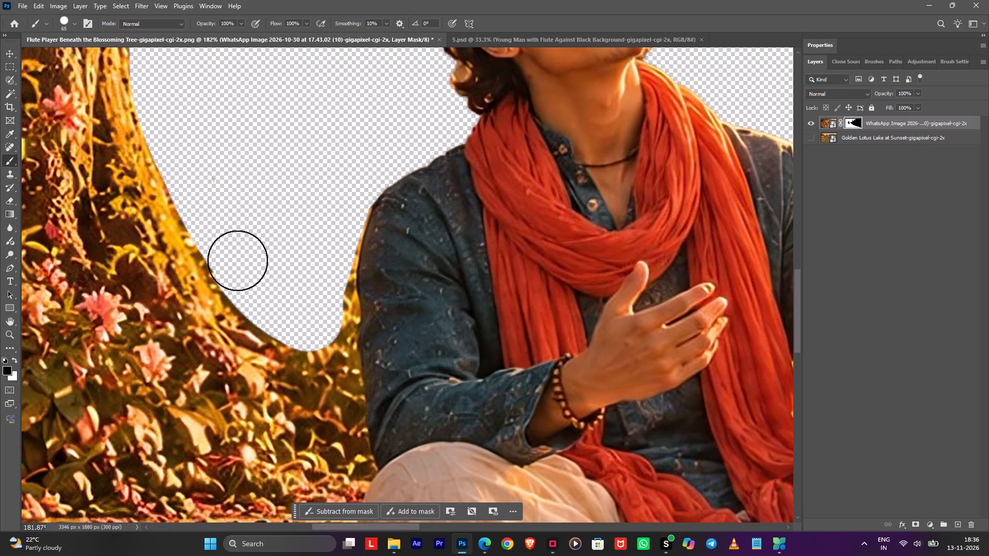
left_click_drag(237, 260, 183, 101)
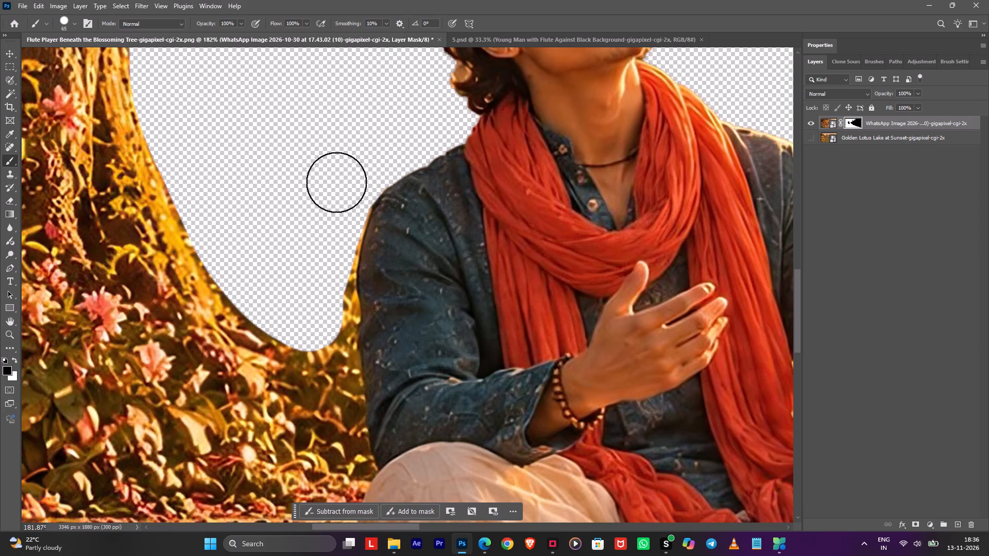
Trim the remaining foliage along the singer's tree-side sleeve and smooth the gap's lower edge with the black brush.
left_click_drag(344, 197, 325, 263)
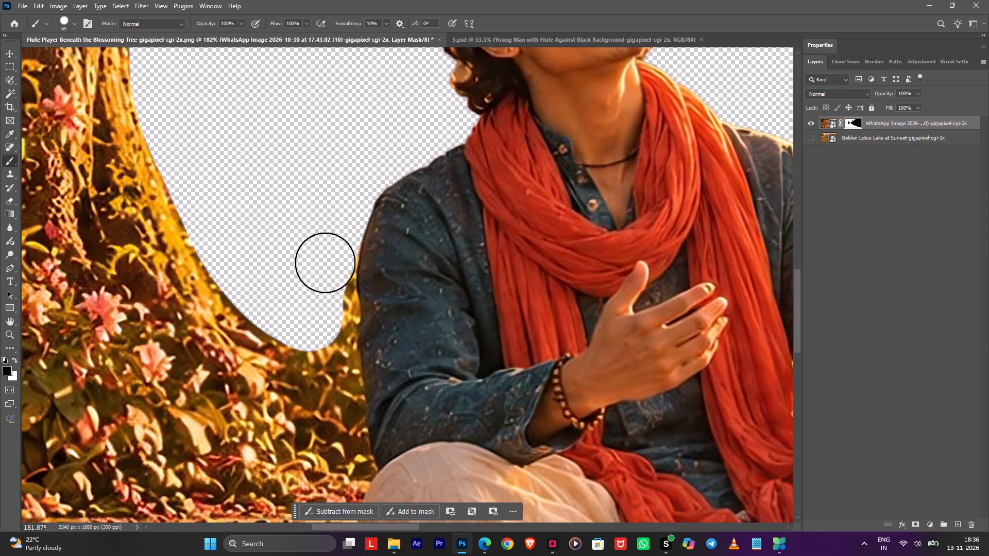
left_click_drag(325, 263, 324, 299)
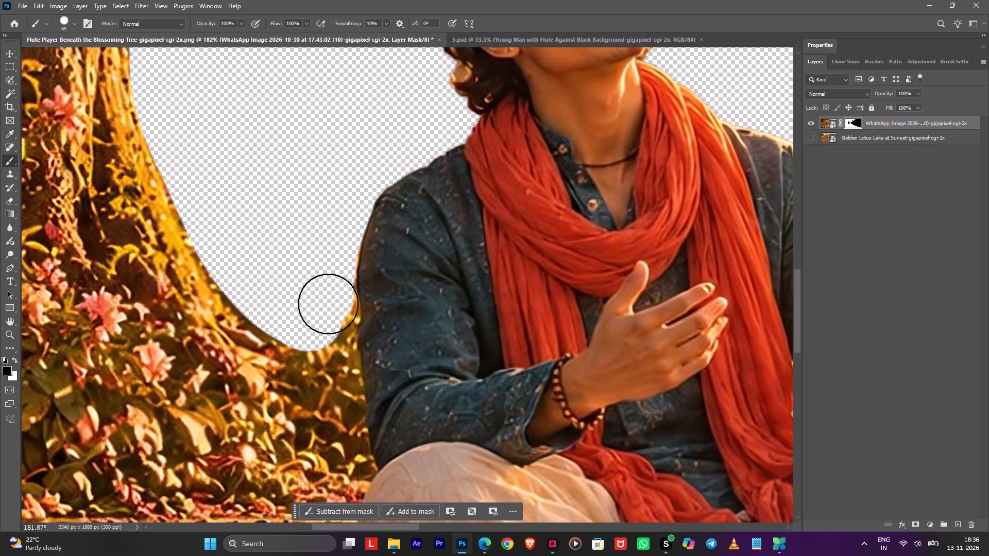
left_click_drag(328, 304, 265, 300)
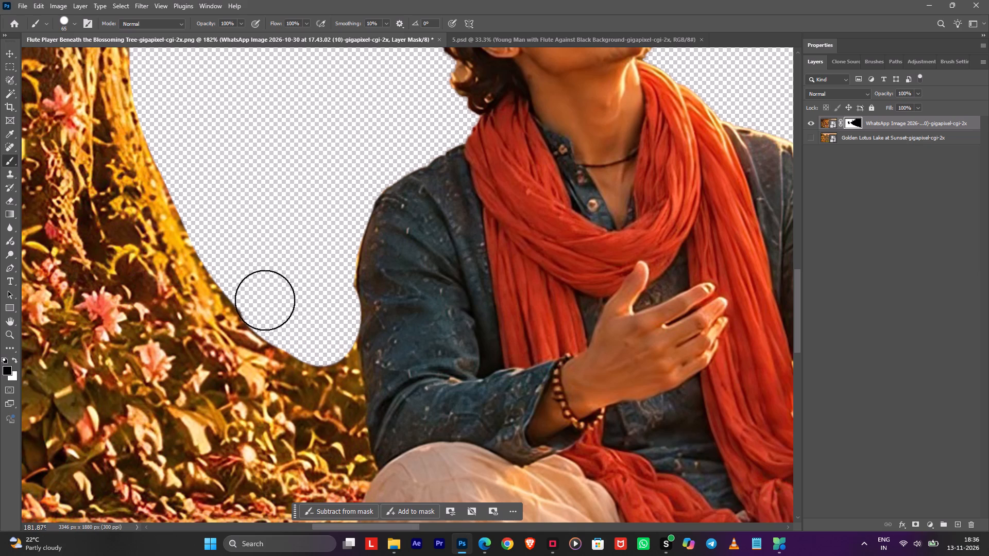
left_click_drag(265, 300, 215, 215)
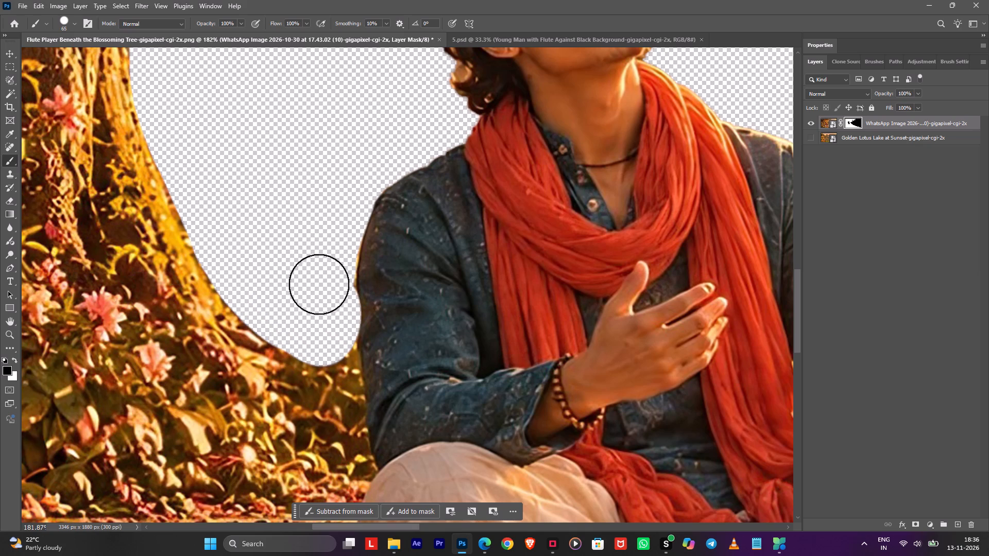
left_click_drag(326, 284, 338, 216)
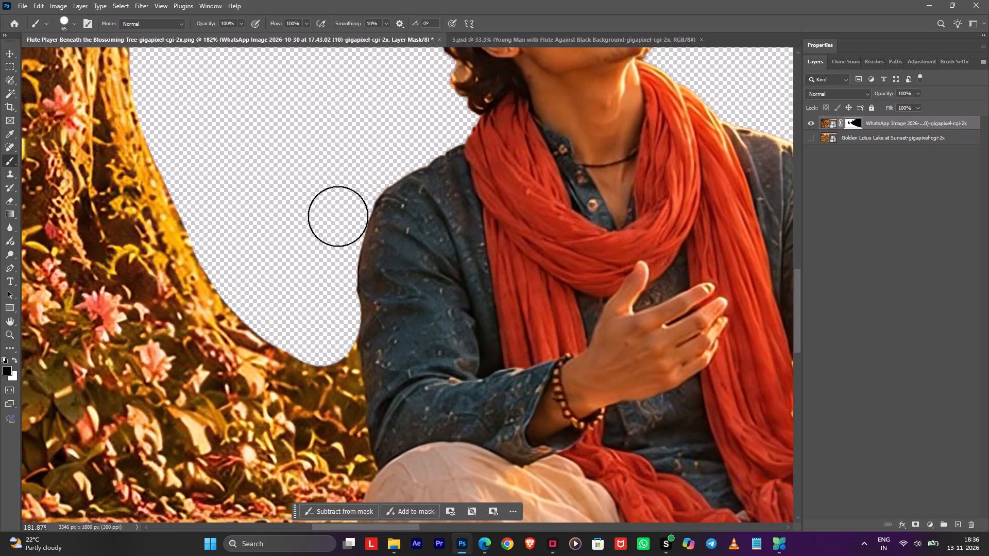
left_click_drag(338, 216, 372, 153)
scroll(372, 150, "down", 1, "alt")
scroll(372, 150, "up", 1, "alt")
scroll(372, 150, "down", 7, "alt")
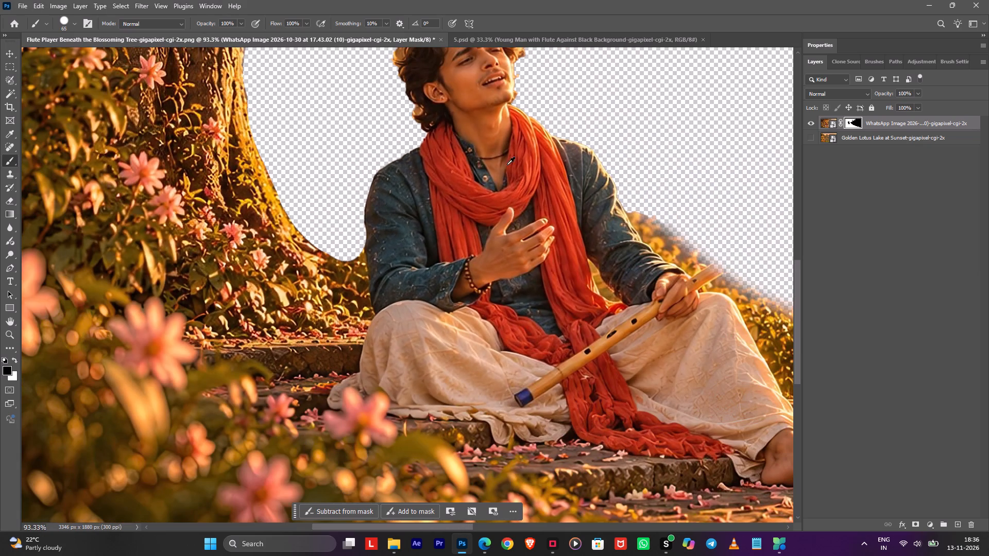
Mask parts of the blurred foliage edge between the singer's flute-side sleeve and the flute tip in black, undoing one stroke.
key("space")
key("space")
key("space")
key("space")
key("space")
key("space")
key("space")
key("space")
key("space")
left_click_drag(640, 182, 483, 157)
left_click(483, 157)
scroll(470, 157, "down", 2, "alt")
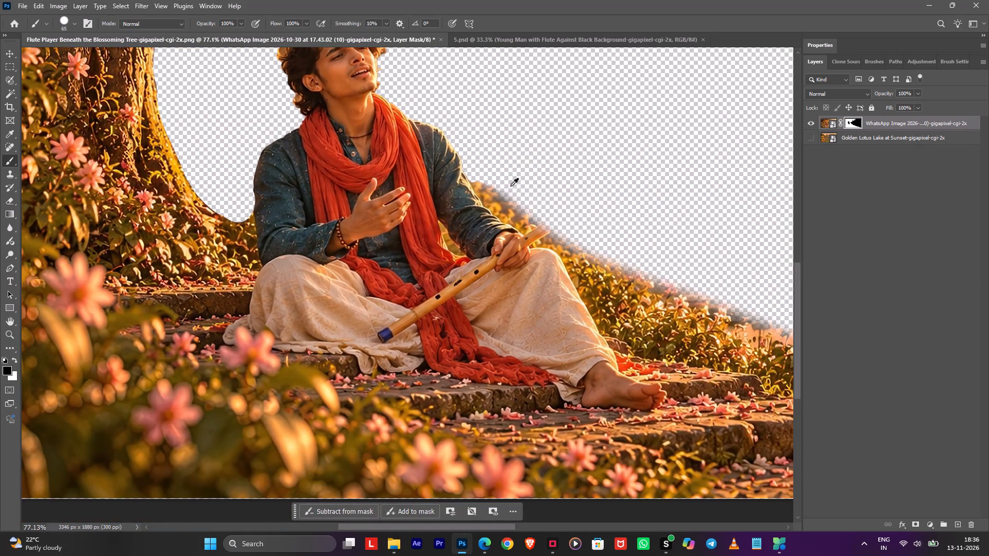
scroll(480, 191, "up", 9, "alt")
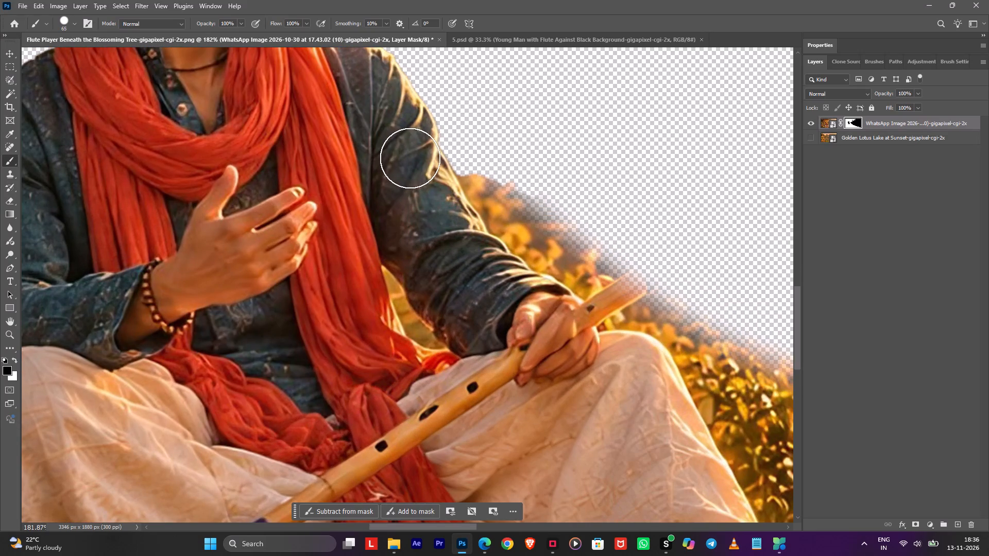
left_click(484, 166)
left_click_drag(484, 166, 497, 181)
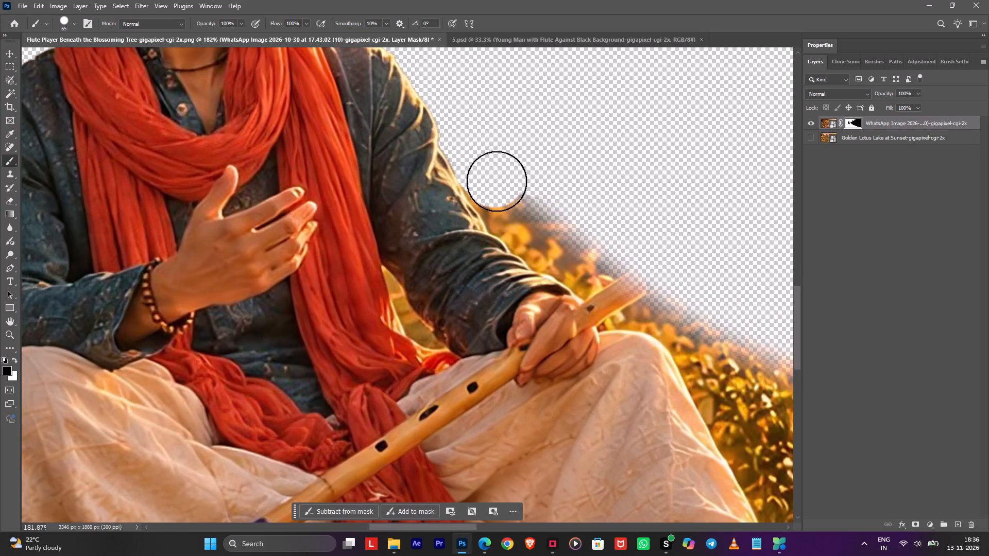
left_click_drag(497, 181, 535, 211)
key("ctrl+z")
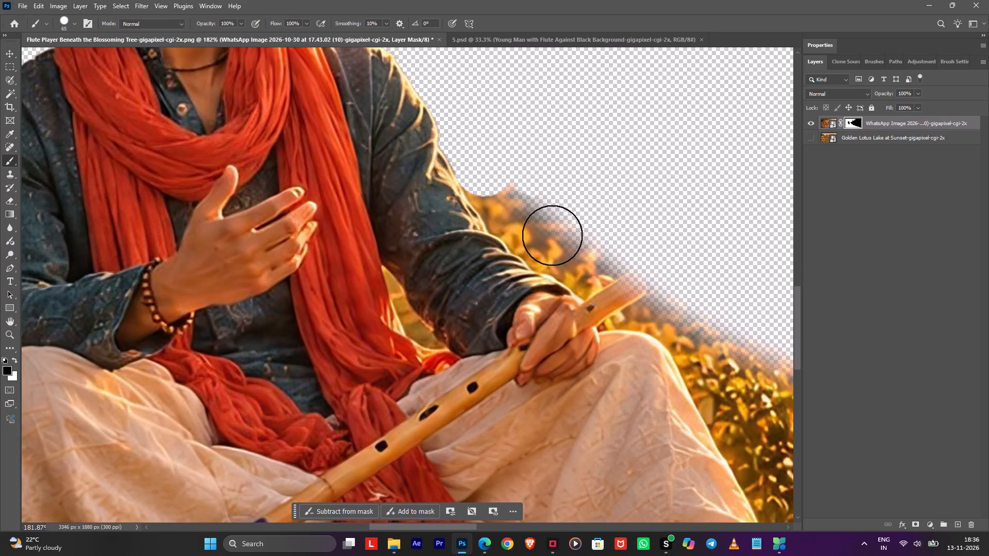
left_click_drag(650, 232, 601, 244)
Restore the flute's missing blue-banded tip on the mask with the white brush.
key("x")
left_click_drag(648, 277, 583, 308)
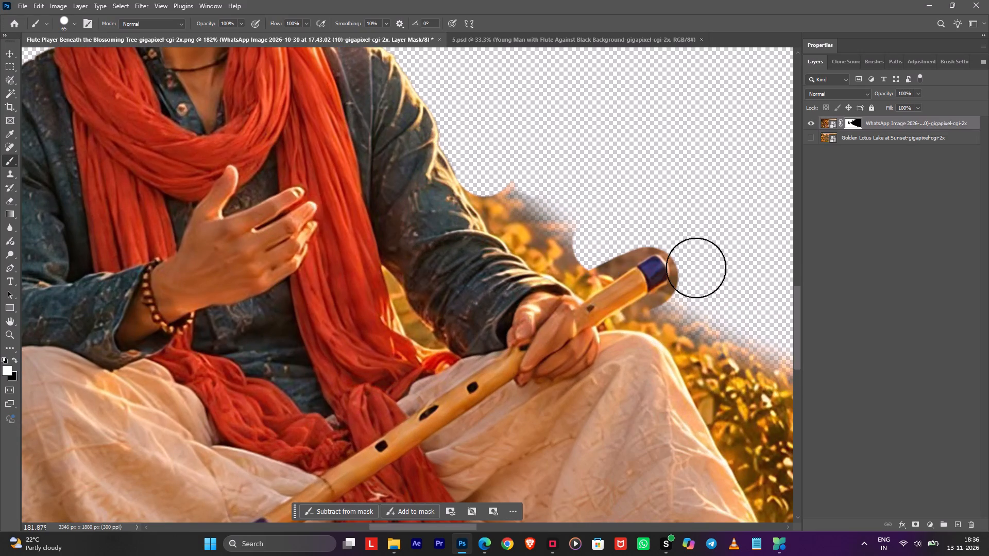
Mask out the background above the flute tip and the blurred foliage back along the singer's sleeve with the black brush.
key("c")
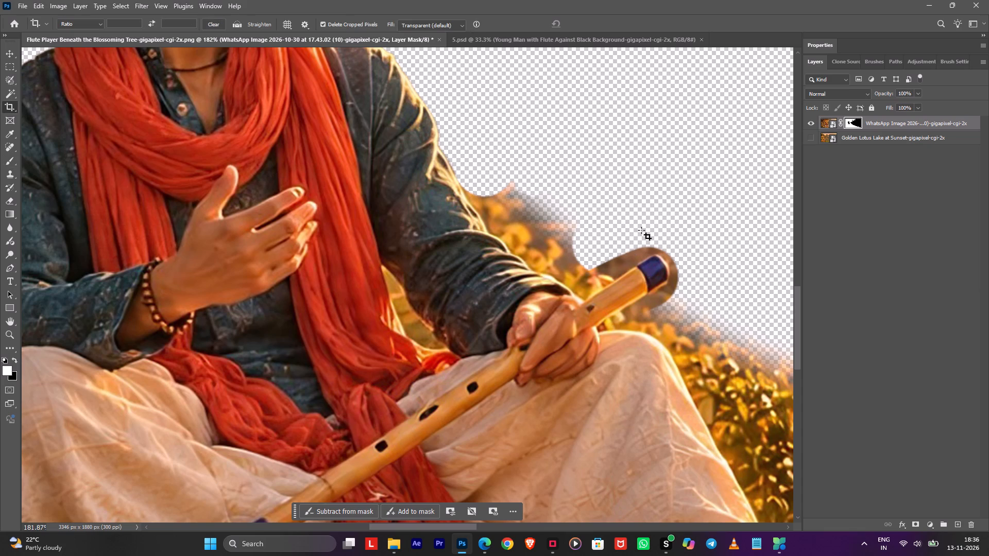
key("b")
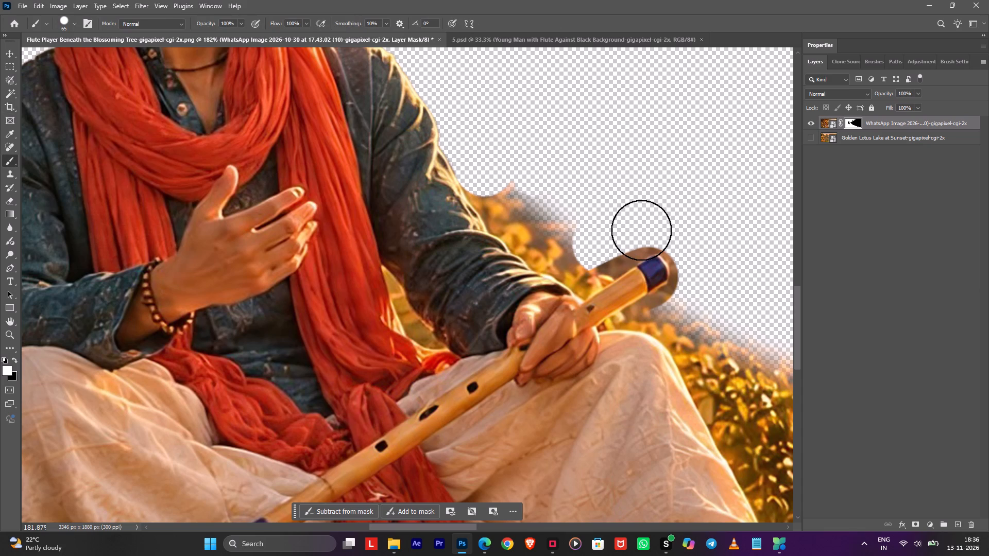
key("x")
left_click_drag(642, 225, 562, 234)
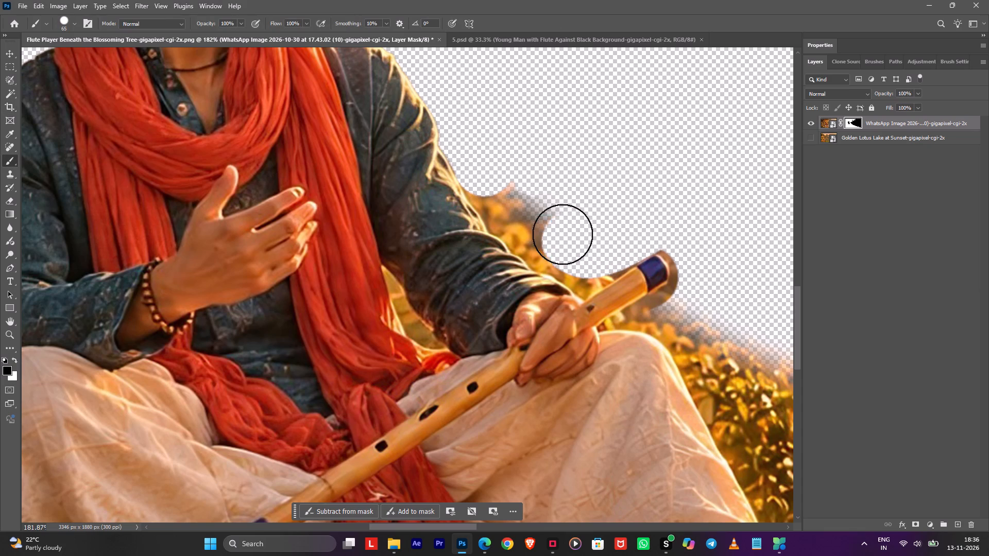
left_click_drag(562, 234, 494, 154)
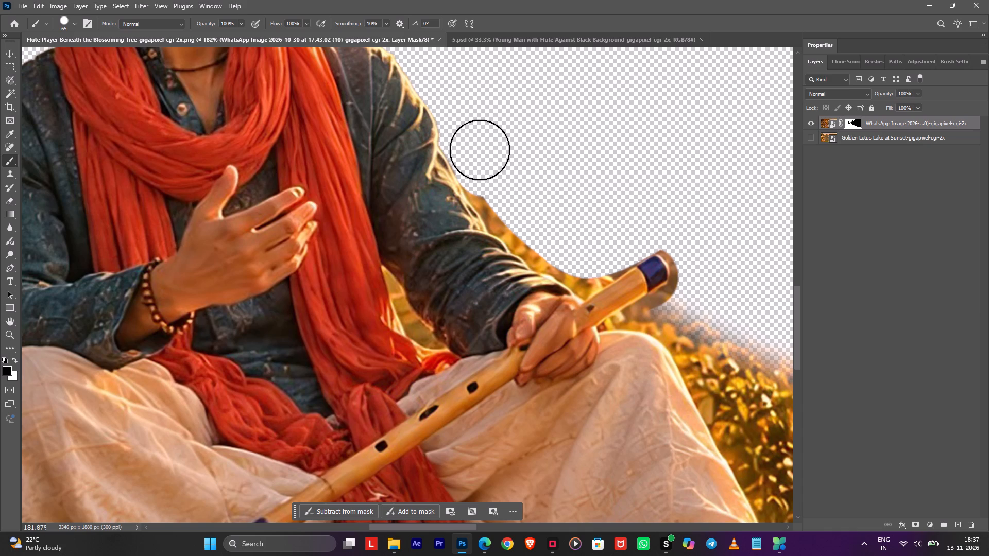
Select the blurred foliage strip between the singer's flute-side sleeve and the flute with Object Selection, mask it out in black, and deselect.
key("shift+w")
key("shift+w")
left_click_drag(461, 171, 457, 173, "shift")
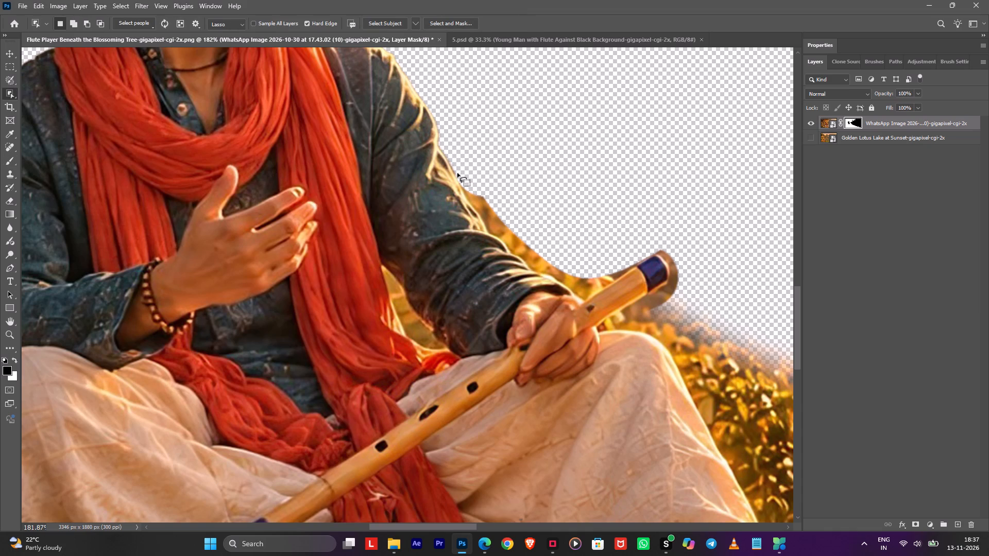
left_click_drag(457, 173, 659, 211, "shift")
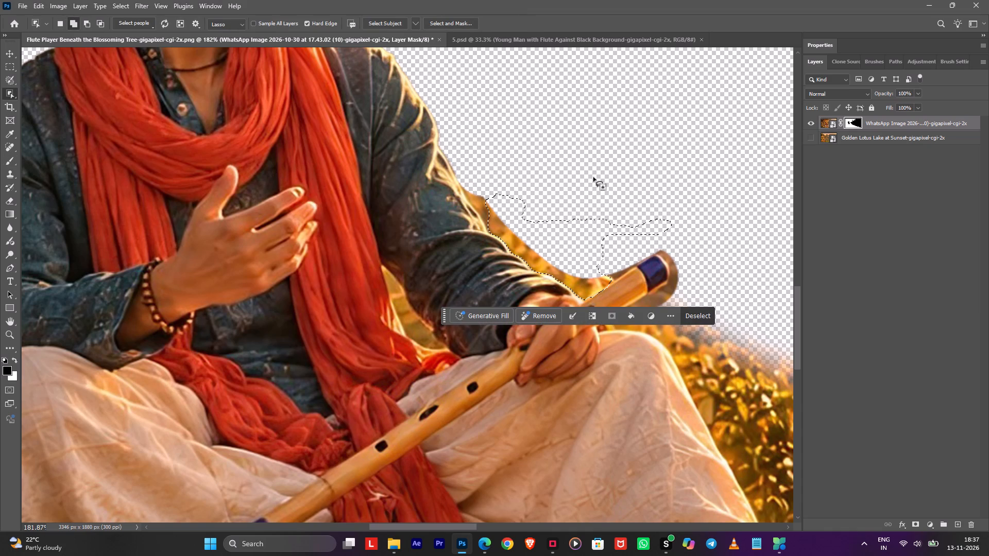
key("b")
left_click_drag(507, 202, 629, 285)
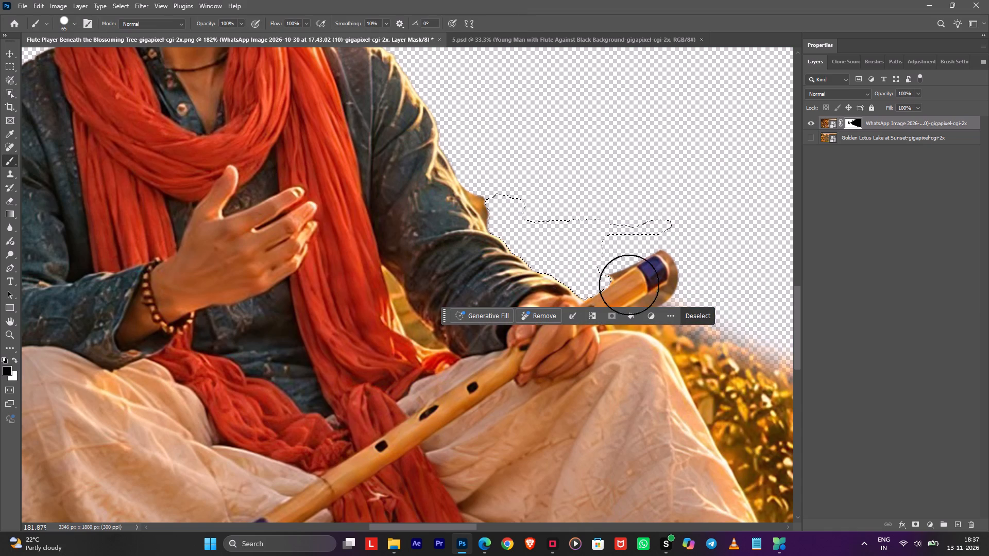
left_click_drag(629, 285, 697, 224)
left_click_drag(624, 264, 570, 300)
left_click(694, 308)
Touch up the flute's upper edge near the blue band with a 31 px white brush and trim the background above it in black.
key("x")
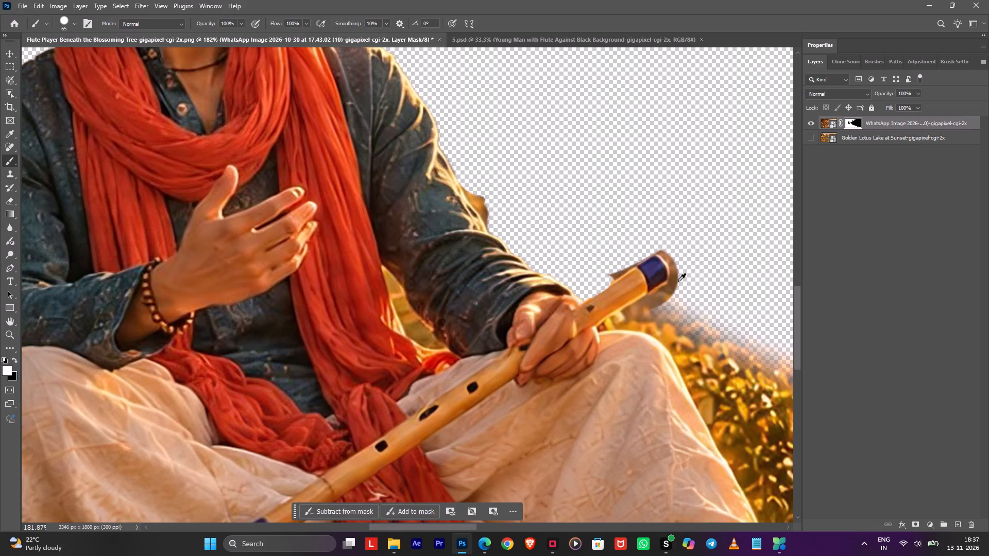
right_click_drag(677, 281, 657, 272, "alt")
left_click_drag(654, 265, 617, 293)
key("x")
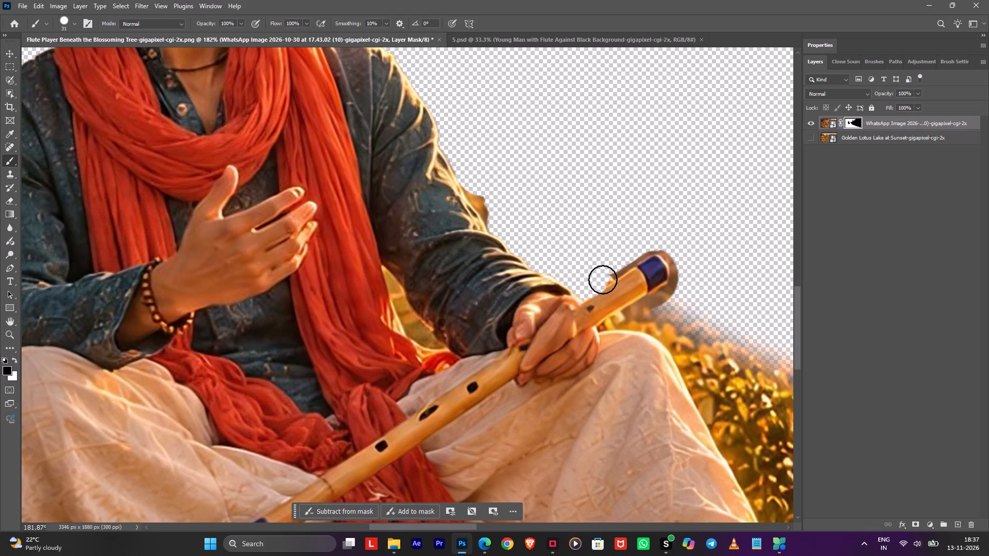
left_click(600, 273)
left_click(642, 244, "shift")
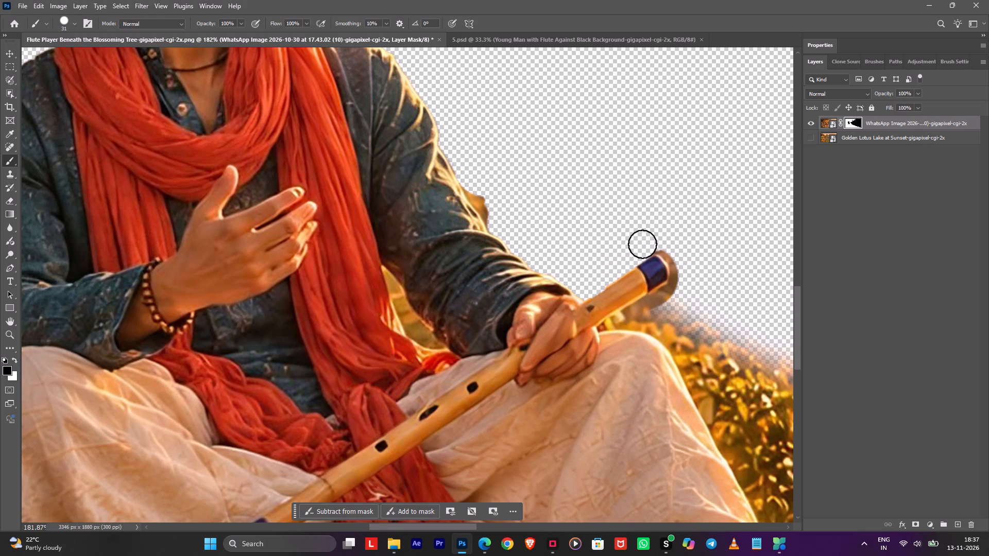
left_click_drag(649, 238, 681, 242)
left_click(686, 242)
Mask out the leftover foliage bump along the elbow of the singer's flute-side sleeve with the black brush.
left_click_drag(499, 221, 478, 189)
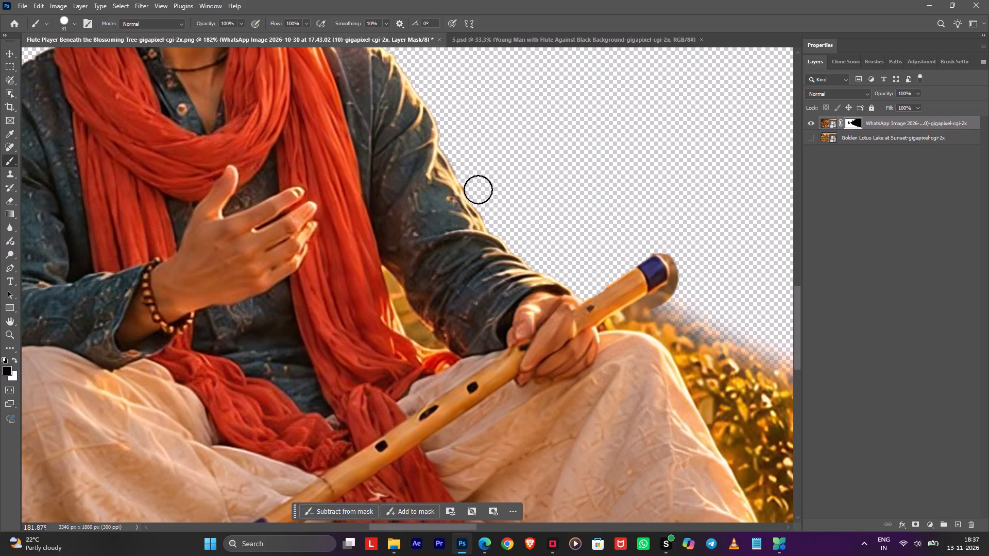
left_click_drag(478, 189, 468, 168)
Trim the brown background fringe around the end of the flute's blue-banded tip with the 31 px black brush, undoing stray strokes.
key("space")
key("space")
key("space")
left_click_drag(675, 259, 645, 230)
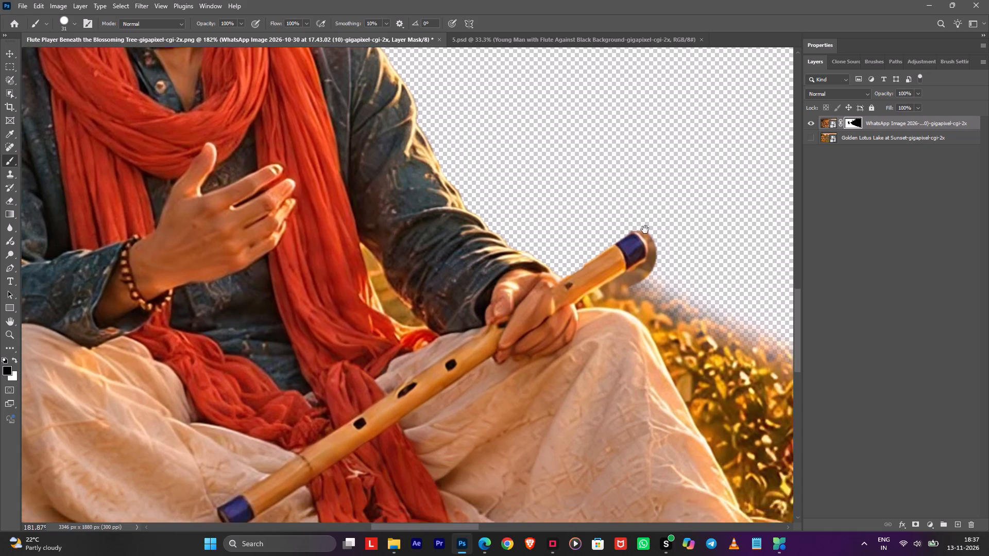
left_click_drag(645, 230, 595, 201)
scroll(590, 202, "up", 10, "alt")
key("x")
left_click_drag(528, 172, 538, 168)
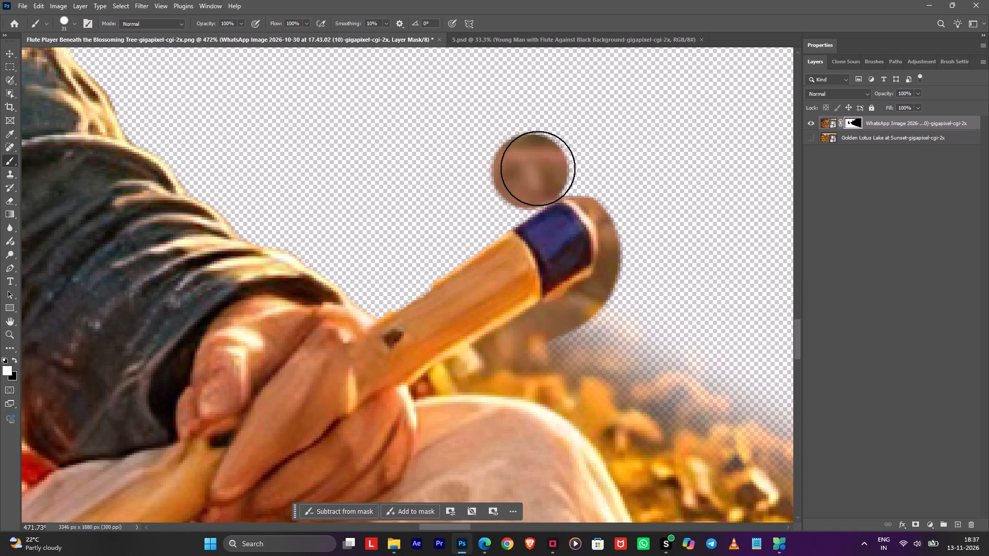
left_click_drag(538, 168, 542, 167)
key("ctrl+z")
key("x")
left_click_drag(532, 167, 609, 178)
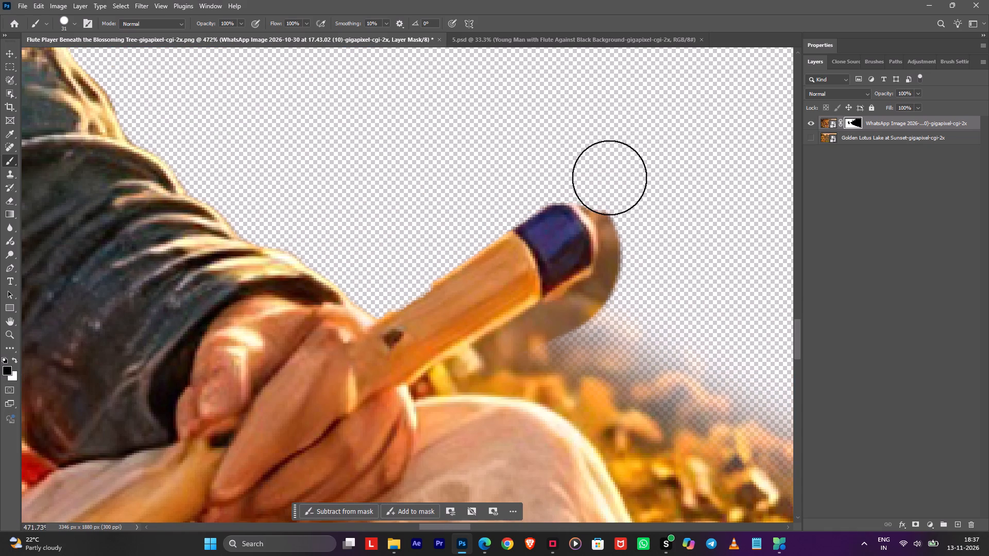
left_click_drag(609, 178, 619, 184)
left_click_drag(594, 172, 630, 219)
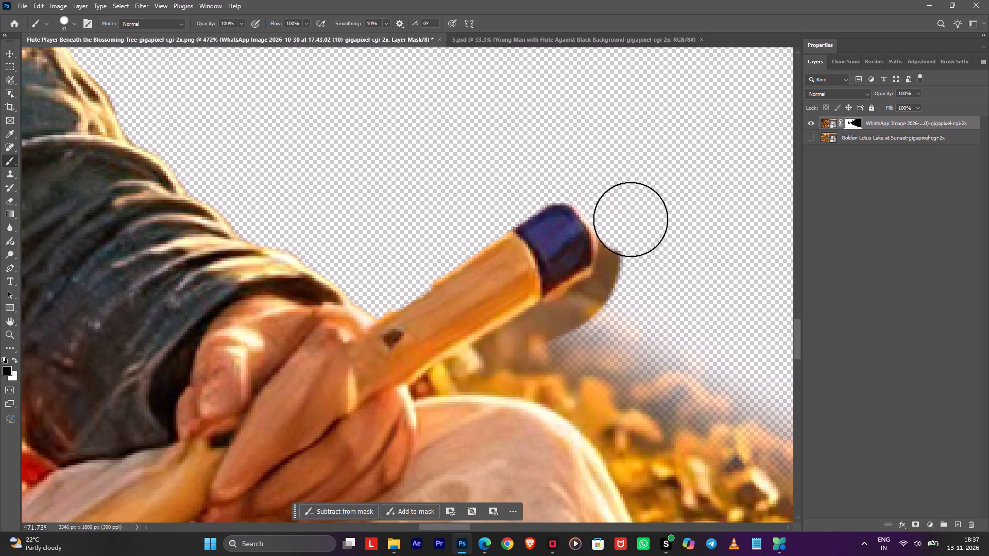
left_click_drag(630, 219, 633, 255)
key("ctrl+z")
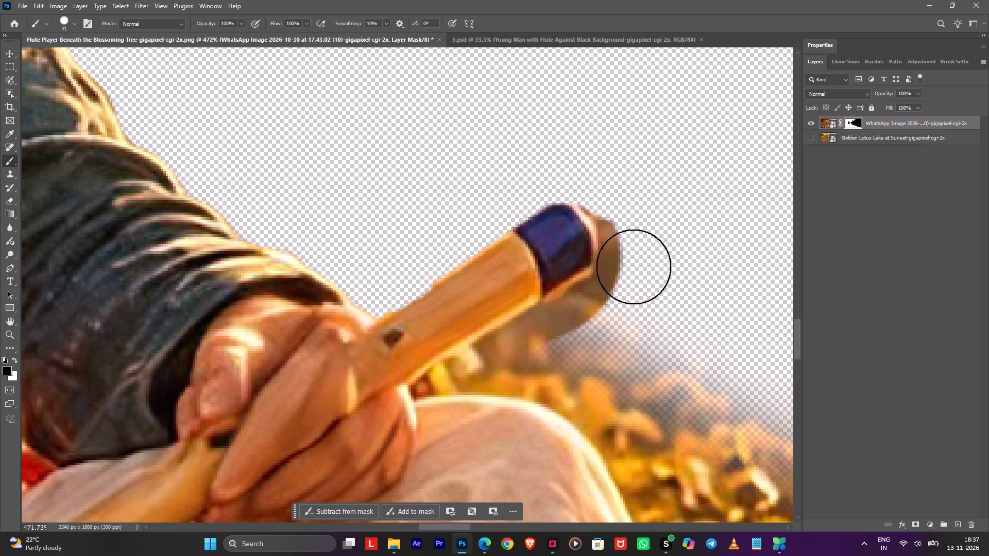
left_click_drag(634, 267, 616, 189)
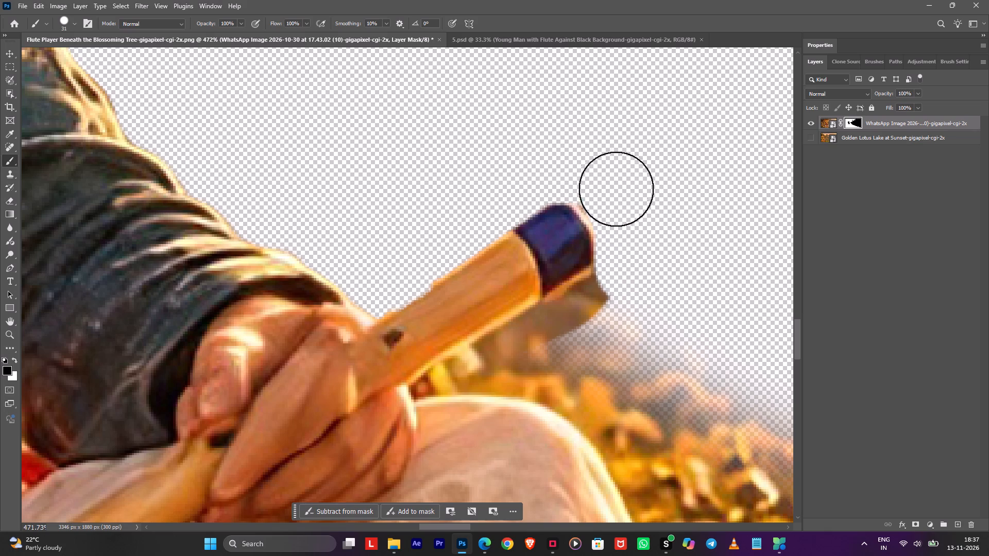
left_click_drag(616, 189, 569, 165)
Restore the flute's upper edge with a straight 22 px white stroke from tip to hand, and trim just above it in black.
right_click_drag(571, 249, 554, 240, "alt")
key("x")
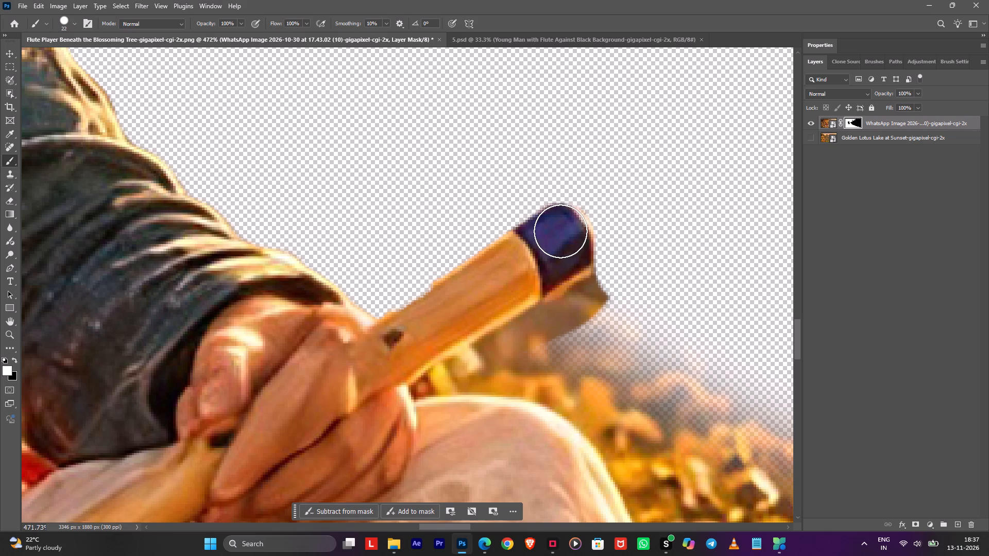
left_click(560, 227)
left_click(384, 344, "shift")
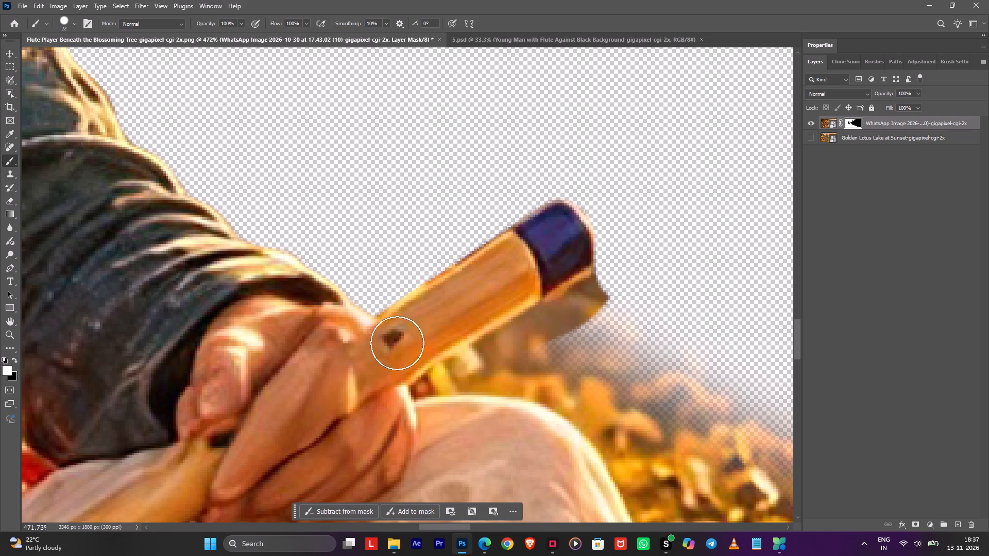
key("x")
left_click(378, 282)
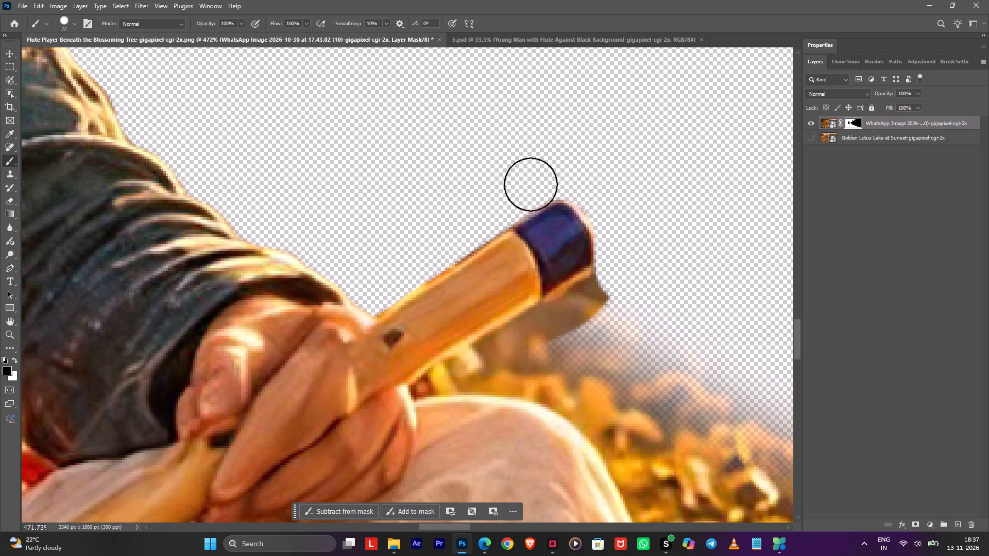
left_click(531, 184, "shift")
Mask out the background fringe and blurred foliage directly beneath the flute tip with the 22 px black brush.
key("x")
left_click_drag(614, 294, 605, 299)
key("ctrl+z")
key("x")
left_click_drag(610, 294, 524, 340)
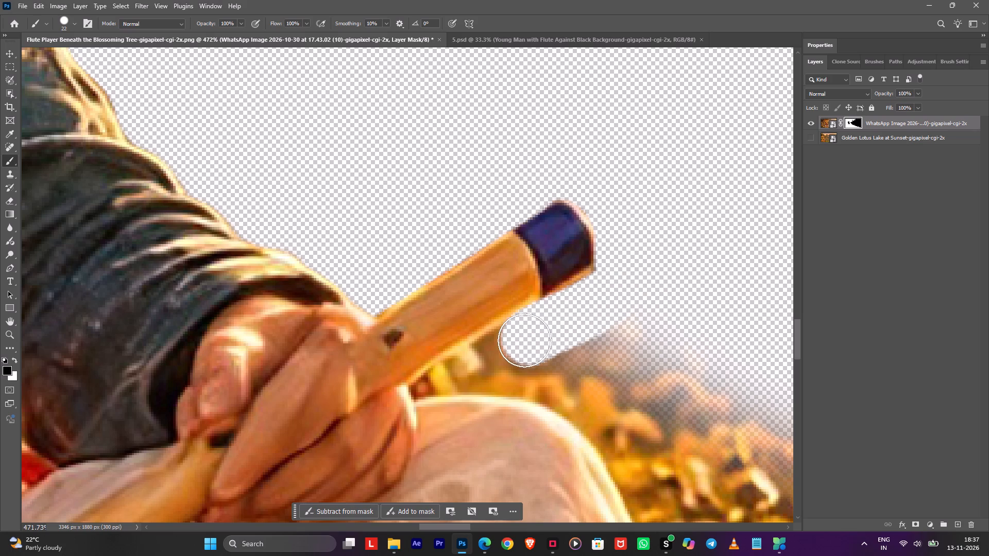
left_click_drag(524, 340, 508, 352)
Trace the flute's lower edge down to the hand and the knee's outer edge in black with a 3 px brush.
right_click_drag(508, 352, 484, 353, "alt")
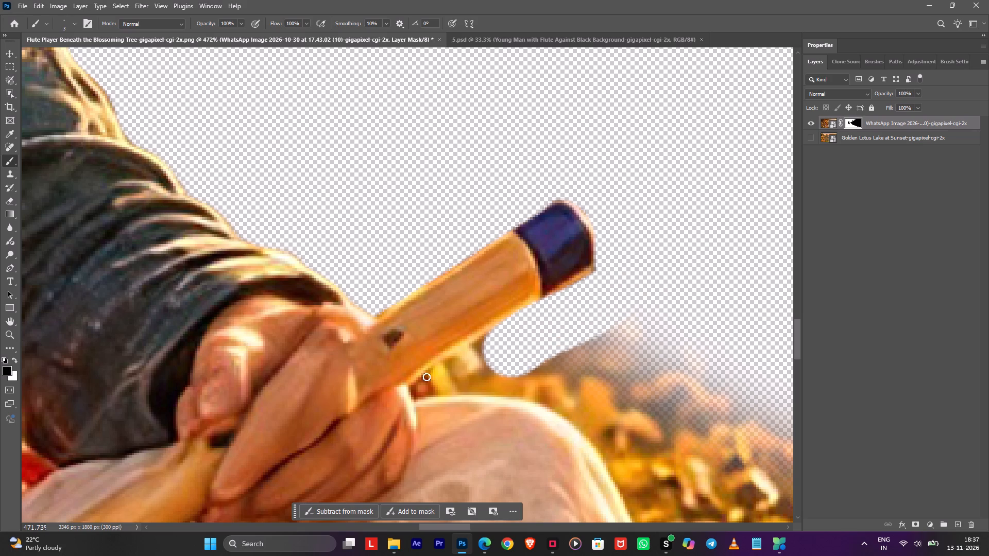
left_click(412, 389)
left_click(516, 320, "shift")
left_click_drag(514, 320, 449, 357)
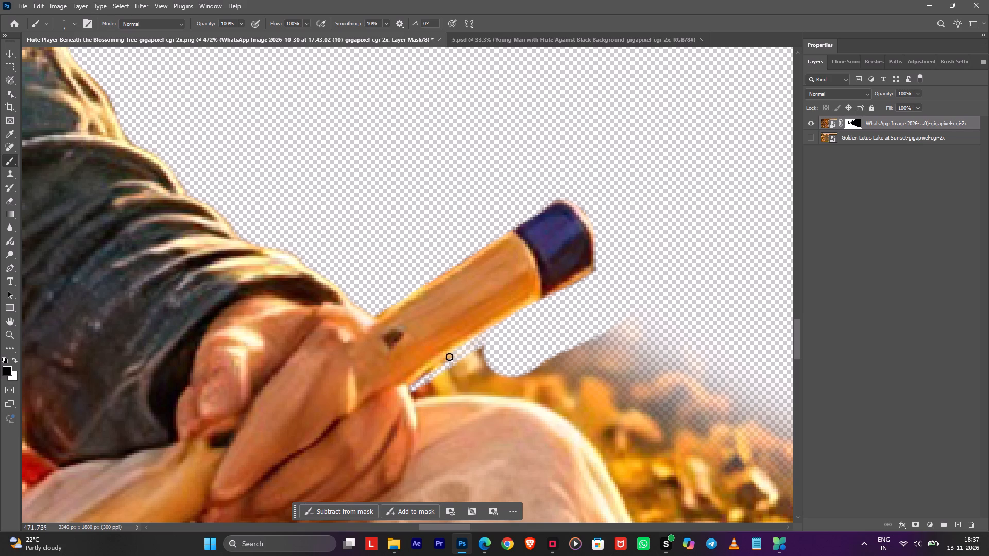
left_click_drag(449, 357, 414, 397)
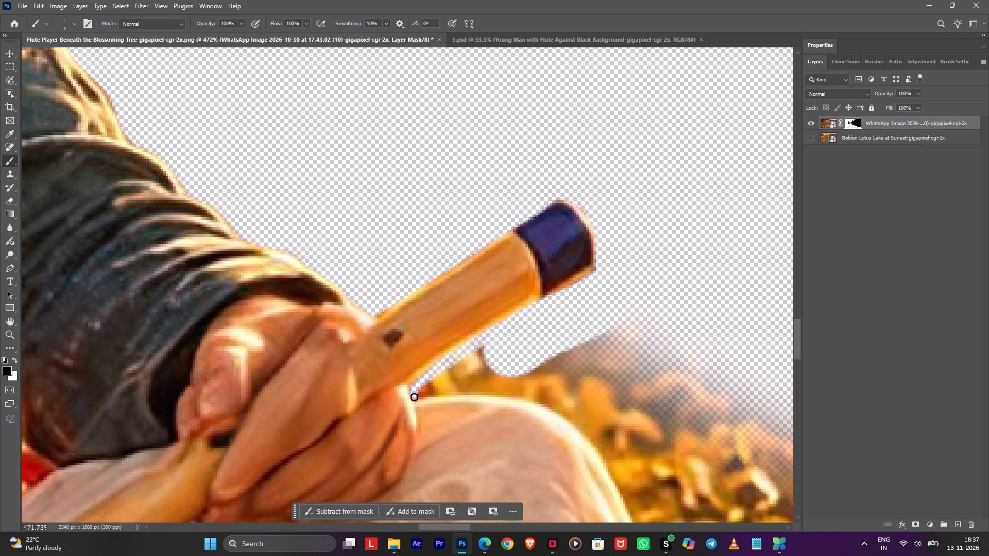
left_click_drag(414, 397, 597, 441)
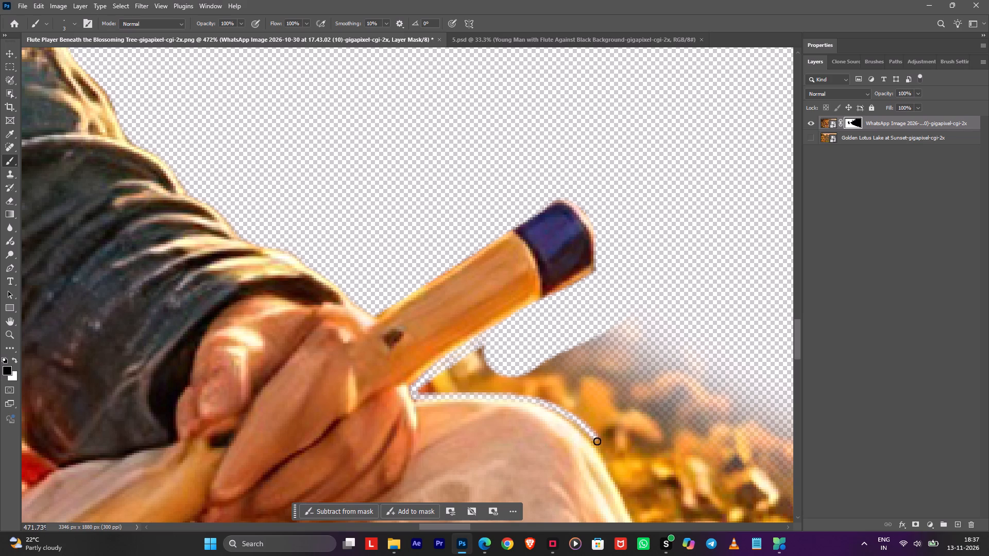
left_click_drag(597, 441, 769, 338)
Mask out the blurred foliage beyond the knee and below the flute tip with a 35 px black brush.
right_click_drag(658, 341, 671, 345, "alt")
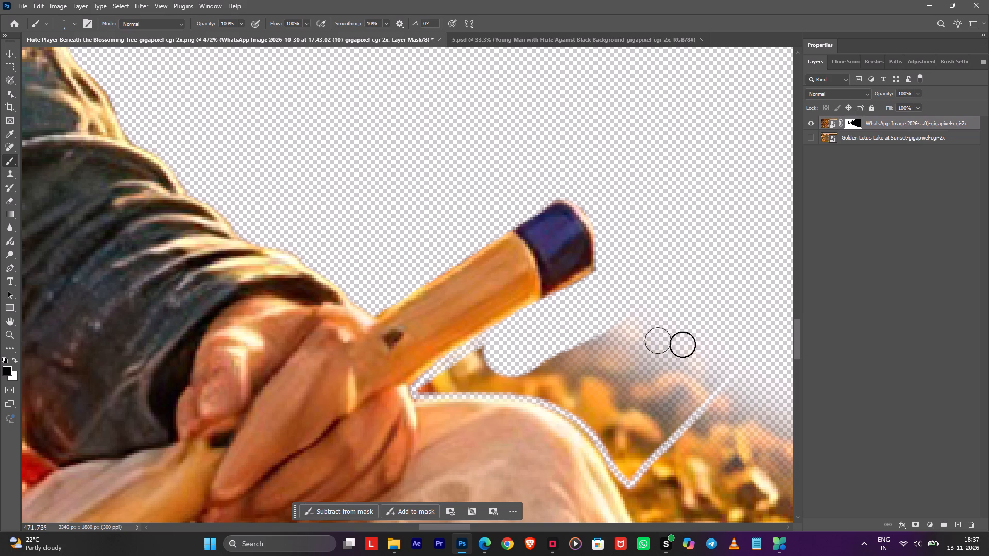
left_click_drag(723, 320, 731, 314)
right_click_drag(661, 333, 691, 335, "alt")
left_click_drag(685, 308, 657, 383)
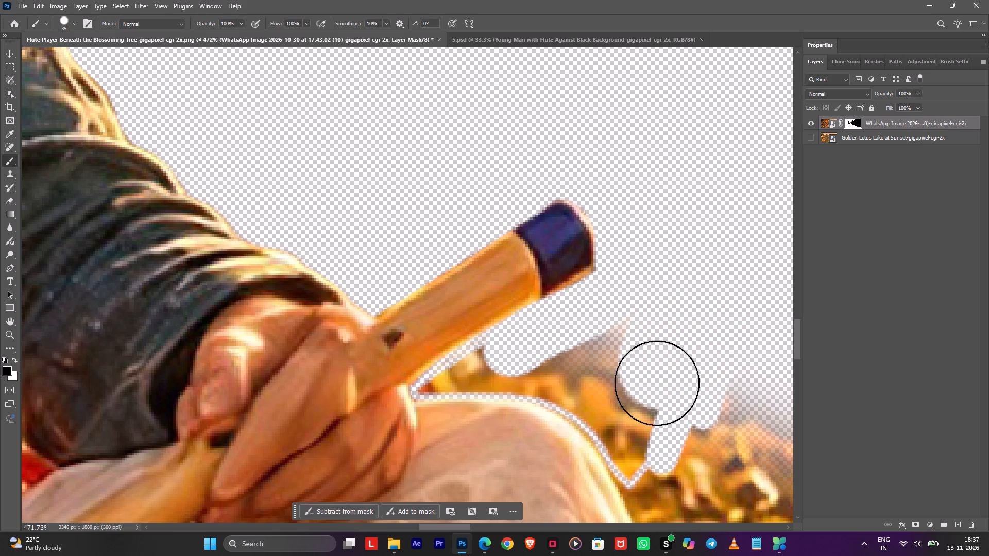
left_click_drag(657, 383, 639, 379)
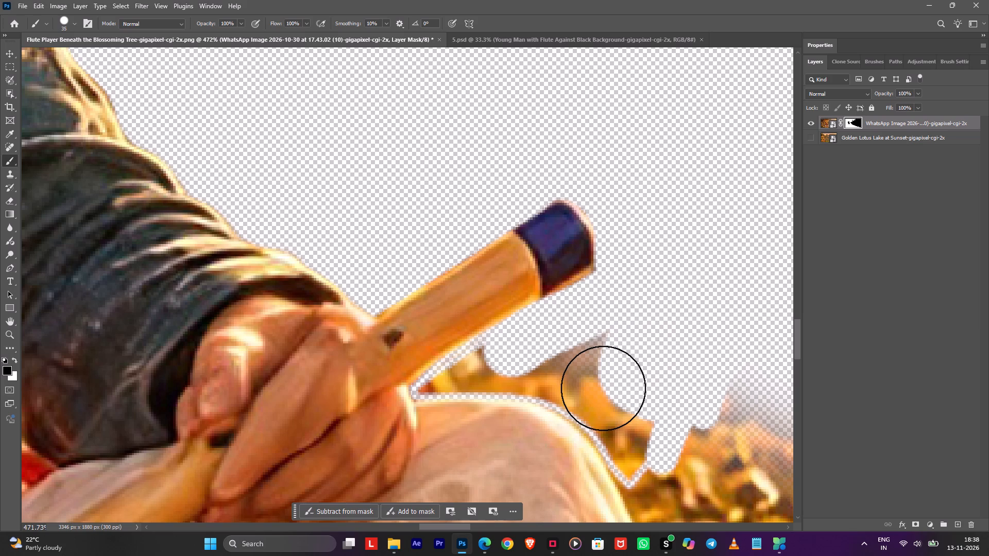
left_click_drag(651, 442, 608, 346)
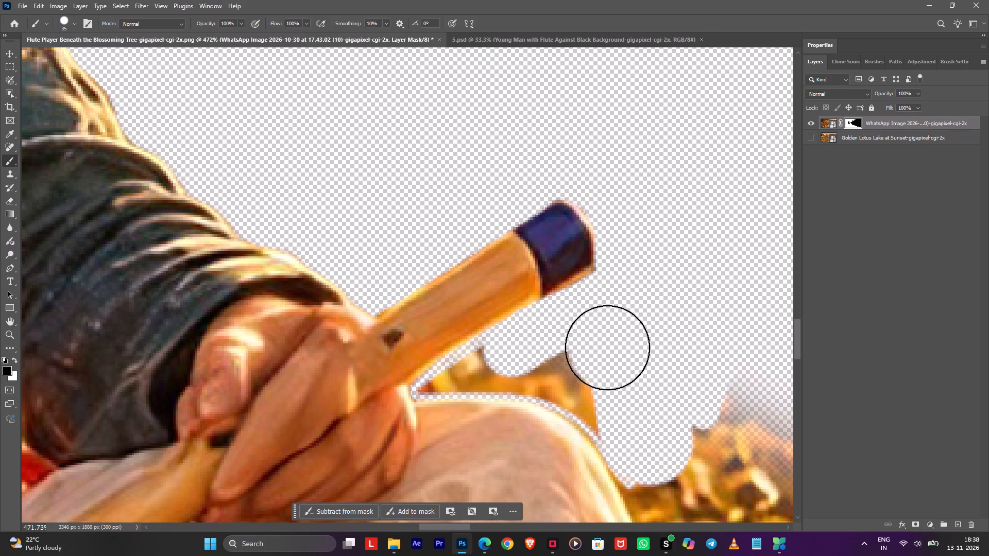
Mask out the foliage wedge between the flute and the knee in black with 14 px and 5 px brushes.
right_click_drag(604, 352, 578, 355, "alt")
left_click_drag(507, 363, 676, 393)
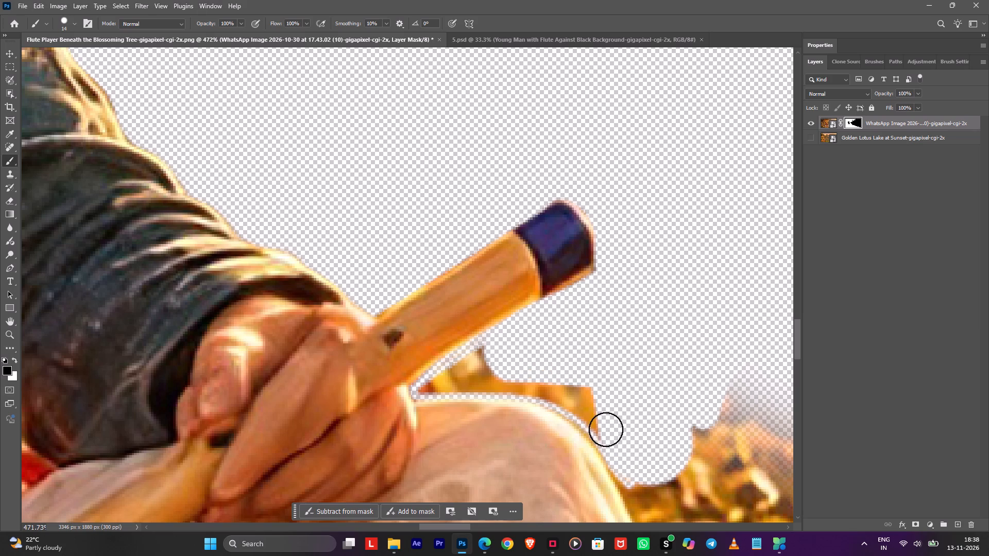
left_click_drag(606, 429, 473, 371)
right_click_drag(472, 371, 468, 372, "alt")
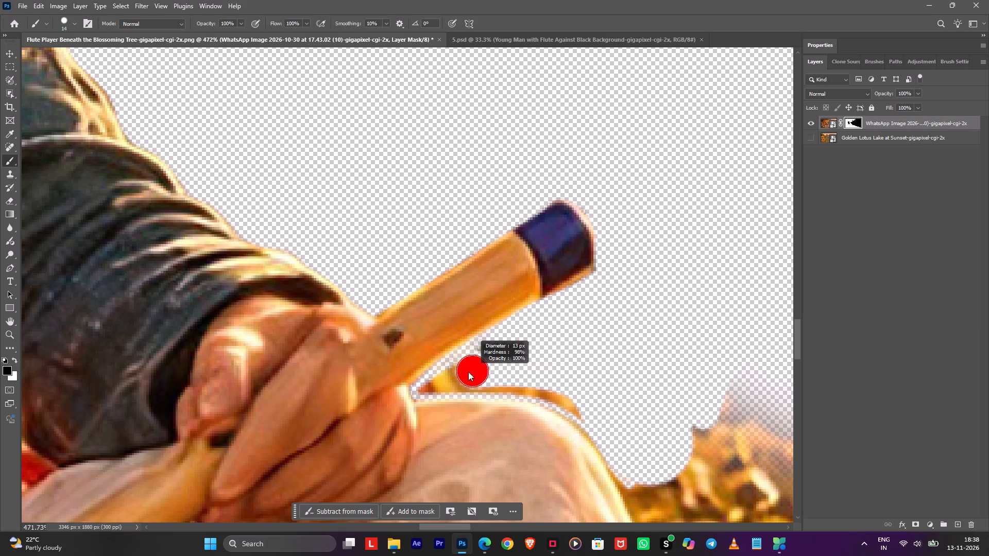
right_click_drag(468, 372, 461, 373, "alt")
left_click_drag(422, 388, 558, 337)
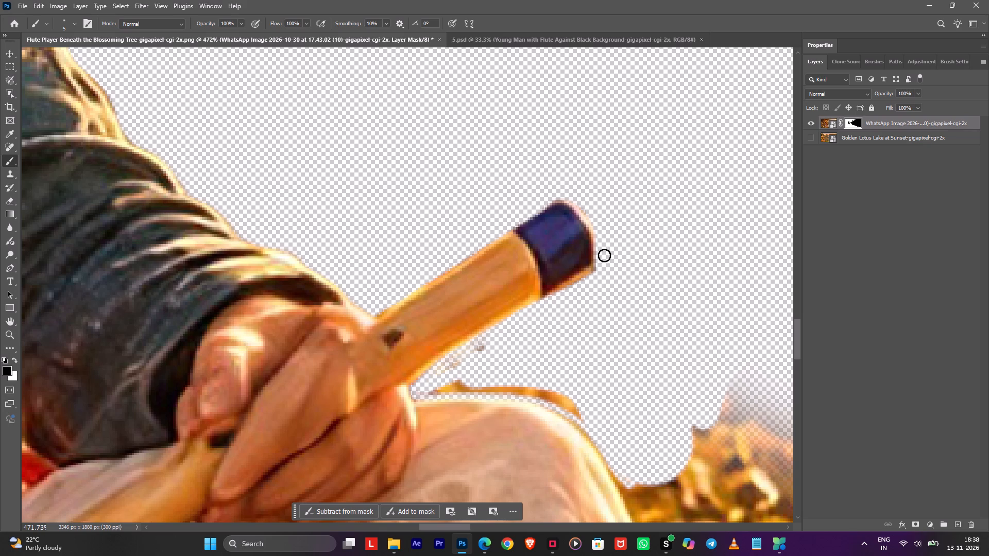
Trim the flute tip's end and lower edge and clear the leftover specks beneath the flute with the 5 px black brush.
left_click_drag(604, 254, 546, 307)
left_click_drag(440, 368, 548, 335)
left_click(551, 335)
left_click_drag(482, 355, 506, 341)
left_click_drag(503, 342, 485, 351)
left_click(490, 348)
Mask out the thin foliage strip along the top of the knee, from the hand outward, with the 5 px black brush.
left_click_drag(429, 389, 433, 388)
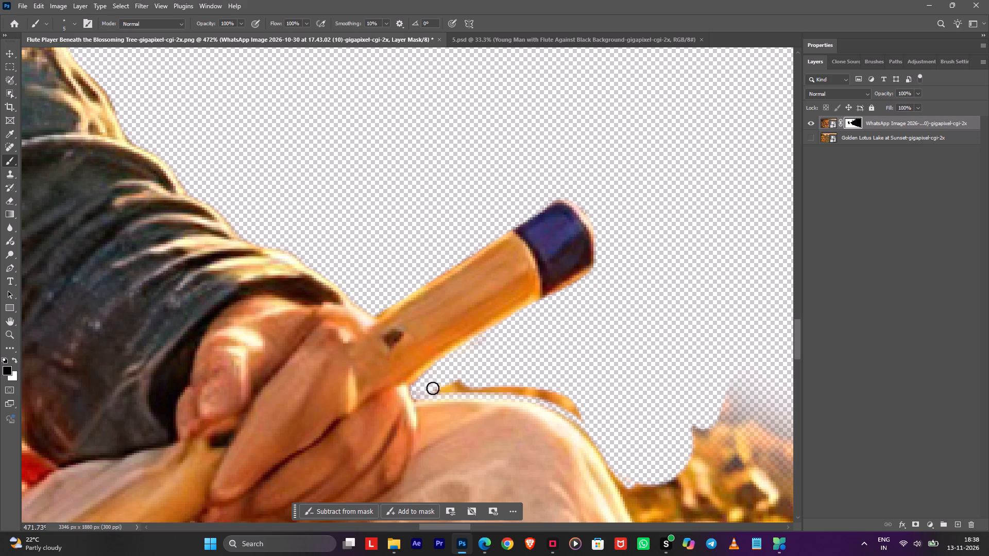
left_click_drag(433, 388, 586, 420)
left_click_drag(582, 409, 561, 402)
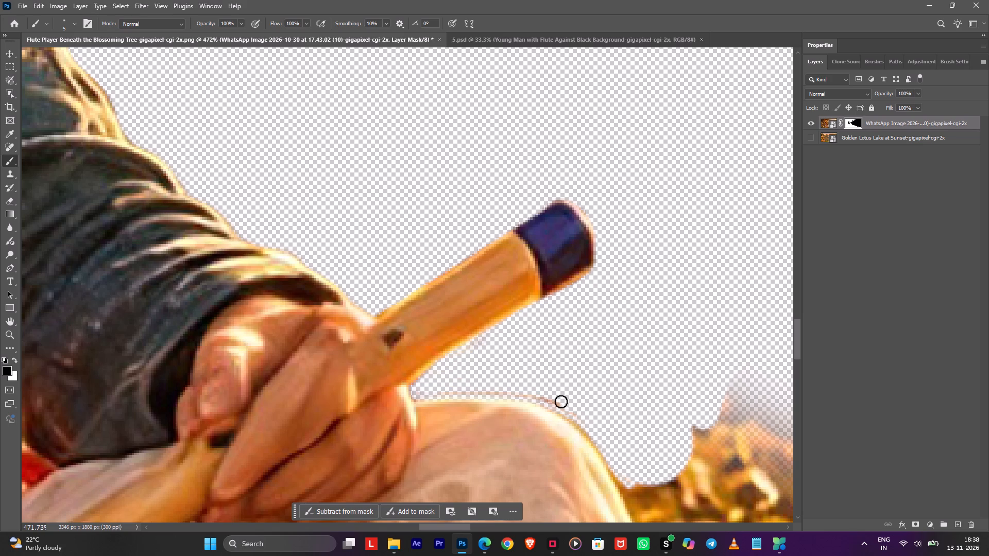
left_click_drag(561, 402, 424, 392)
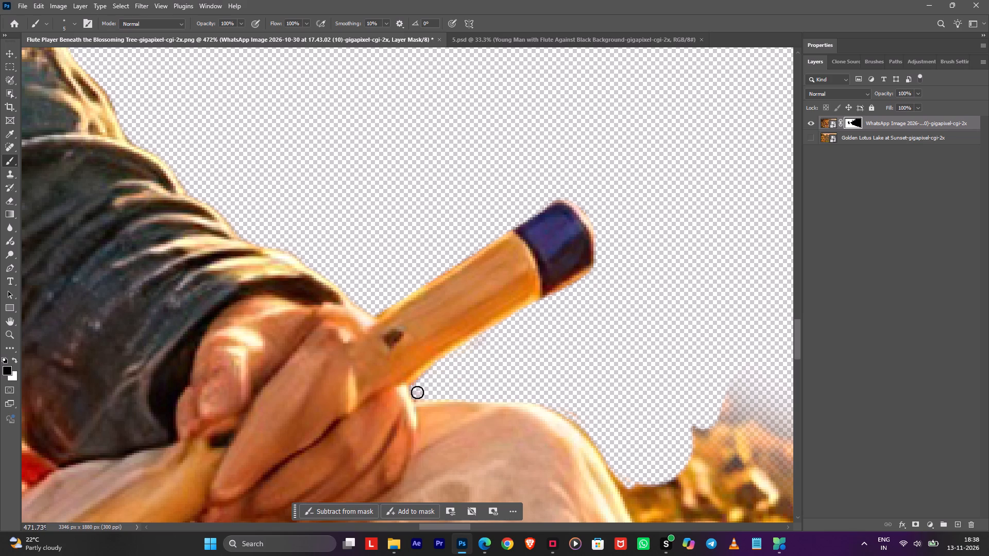
left_click_drag(418, 392, 598, 442)
Mask out the foliage along the knee's outer slope and down the trouser leg in black with 5 px and 25 px brushes.
left_click_drag(598, 442, 624, 490)
key("space")
key("space")
key("space")
key("space")
key("space")
left_click_drag(627, 445, 397, 322)
right_click_drag(421, 338, 435, 341, "alt")
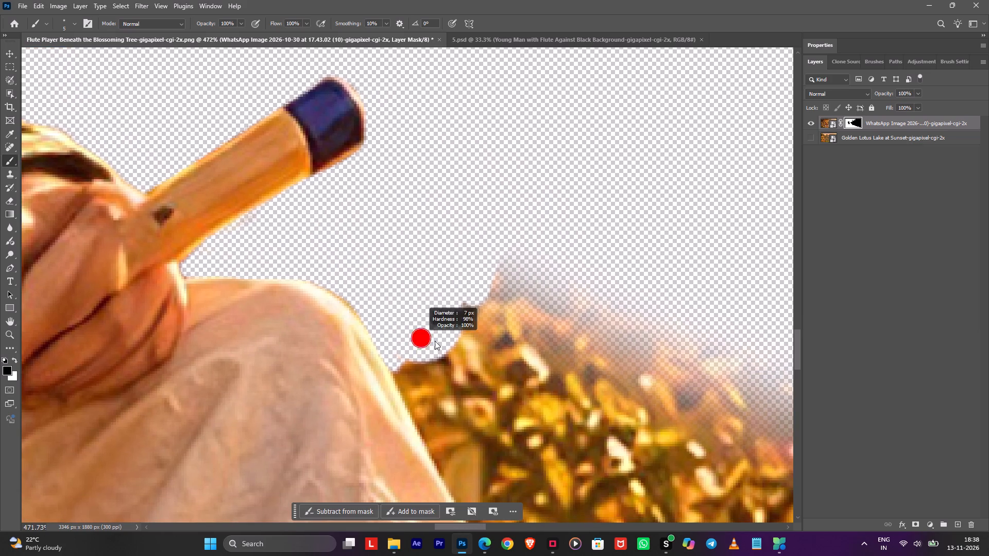
right_click_drag(435, 341, 445, 341, "alt")
scroll(463, 317, "down", 2, "alt")
scroll(463, 317, "up", 1, "alt")
scroll(463, 317, "down", 13, "alt")
key("space")
key("space")
key("space")
key("space")
key("space")
left_click_drag(523, 322, 450, 294)
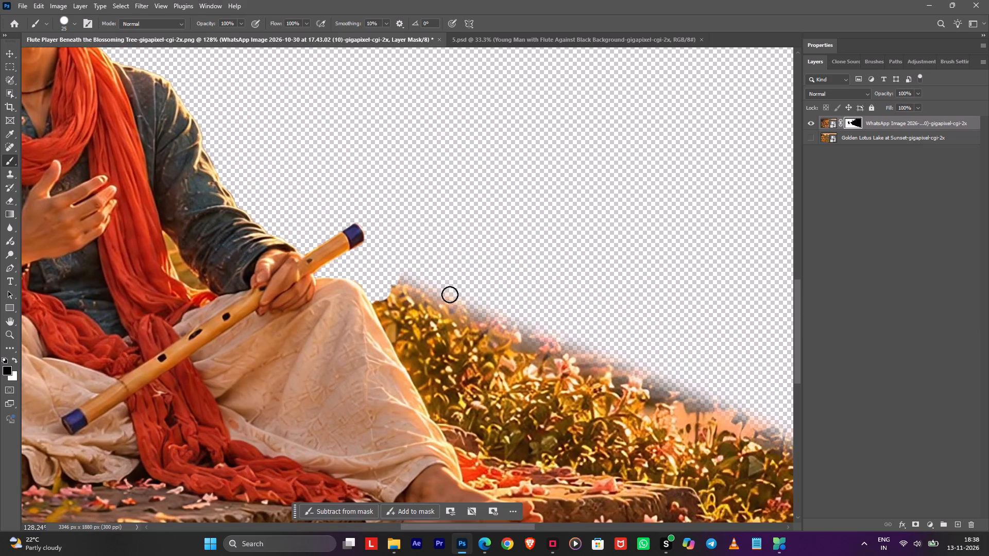
scroll(450, 294, "down", 11, "alt")
scroll(428, 337, "up", 3, "alt")
scroll(428, 337, "down", 1, "alt")
scroll(427, 331, "up", 2, "alt")
scroll(425, 278, "down", 1, "alt")
scroll(425, 277, "up", 9, "alt")
scroll(419, 293, "down", 1, "alt")
scroll(419, 293, "up", 11, "alt")
left_click_drag(423, 297, 432, 318)
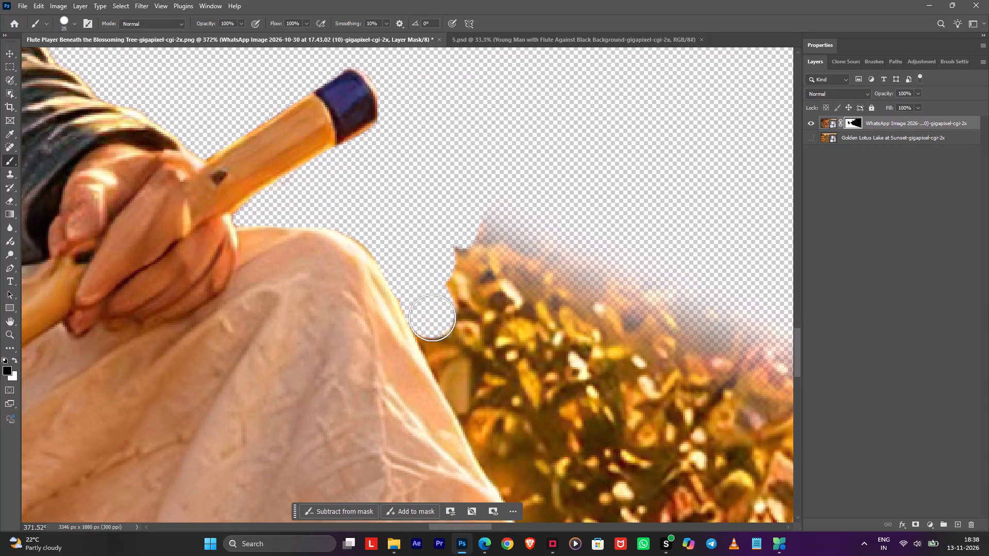
left_click_drag(432, 318, 497, 449)
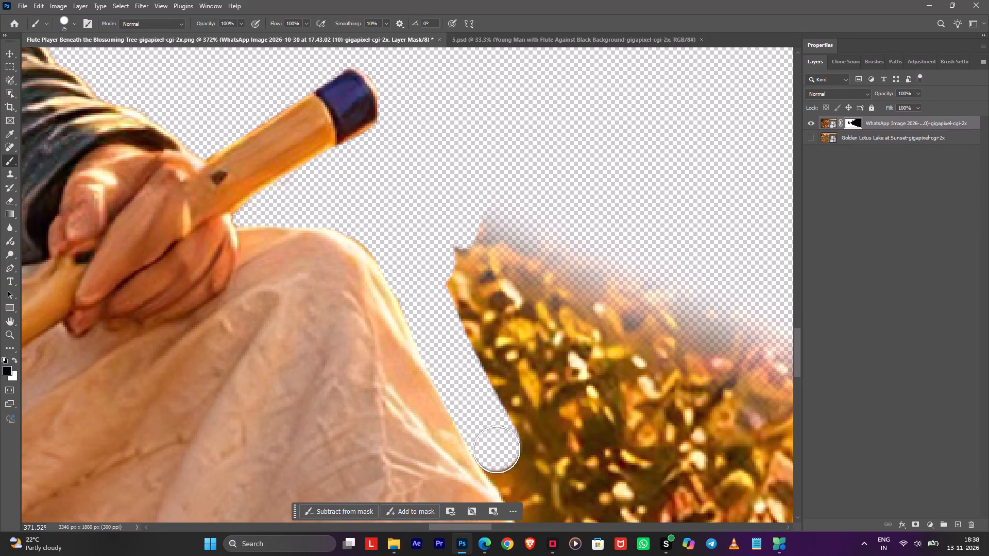
Widen the cleared gap between the trouser leg and the bushes with 25 px and 61 px black brushes.
left_click_drag(497, 449, 565, 212)
right_click_drag(530, 285, 565, 294, "alt")
left_click_drag(517, 350, 516, 350)
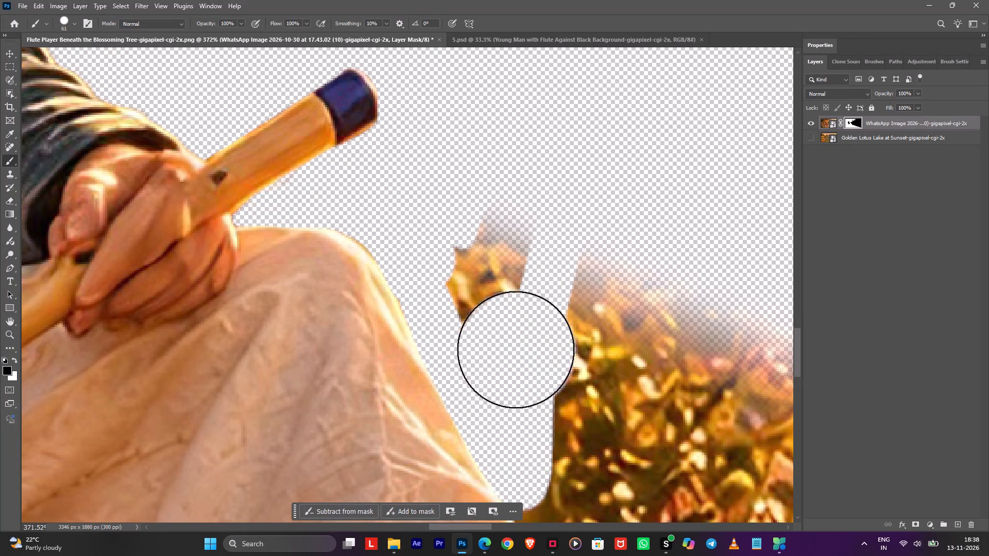
left_click_drag(516, 350, 481, 306)
Trim the fringe around the knee's outer curve on the mask with 26 px and 17 px black brushes.
right_click_drag(440, 248, 407, 251, "alt")
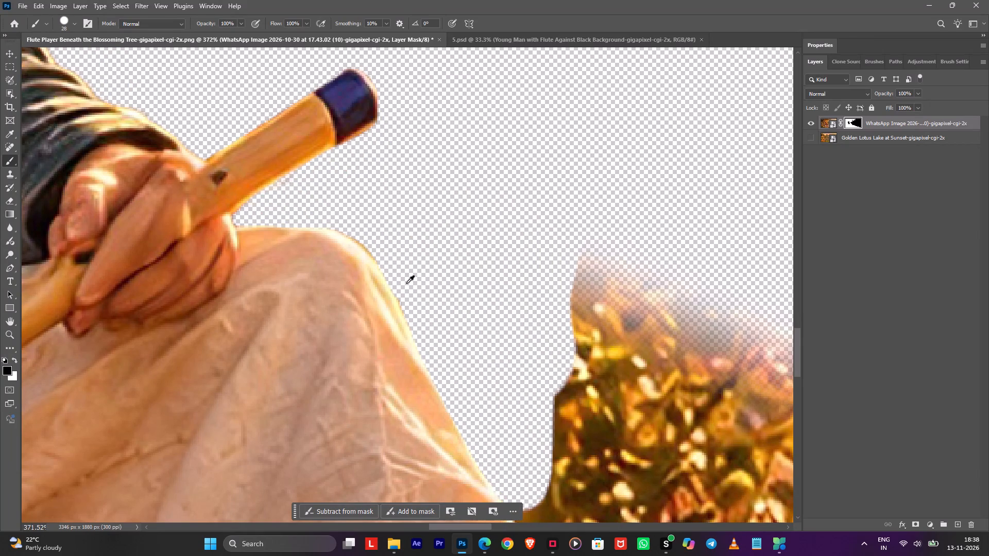
scroll(407, 286, "up", 5, "alt")
left_click_drag(430, 290, 444, 318)
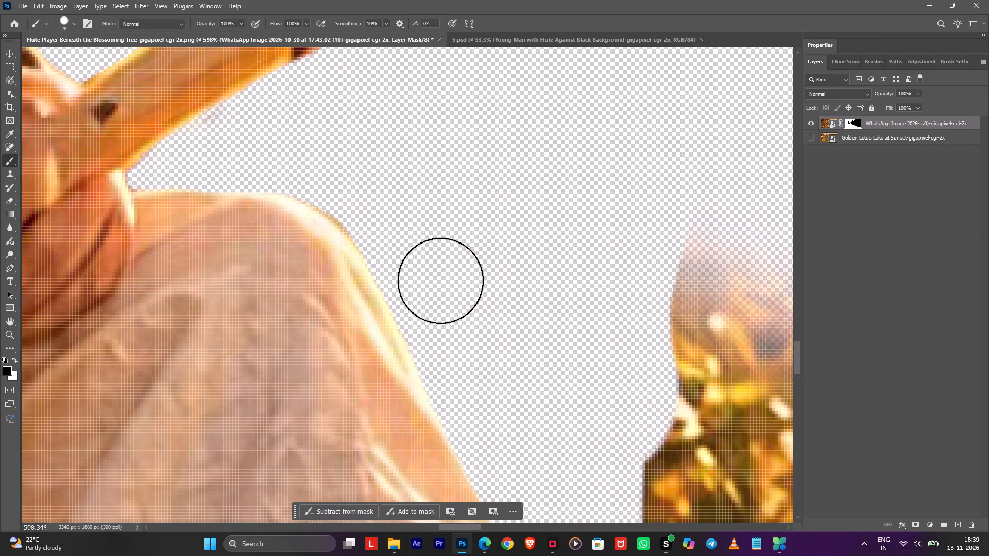
right_click_drag(421, 251, 403, 249, "alt")
left_click_drag(379, 230, 352, 203)
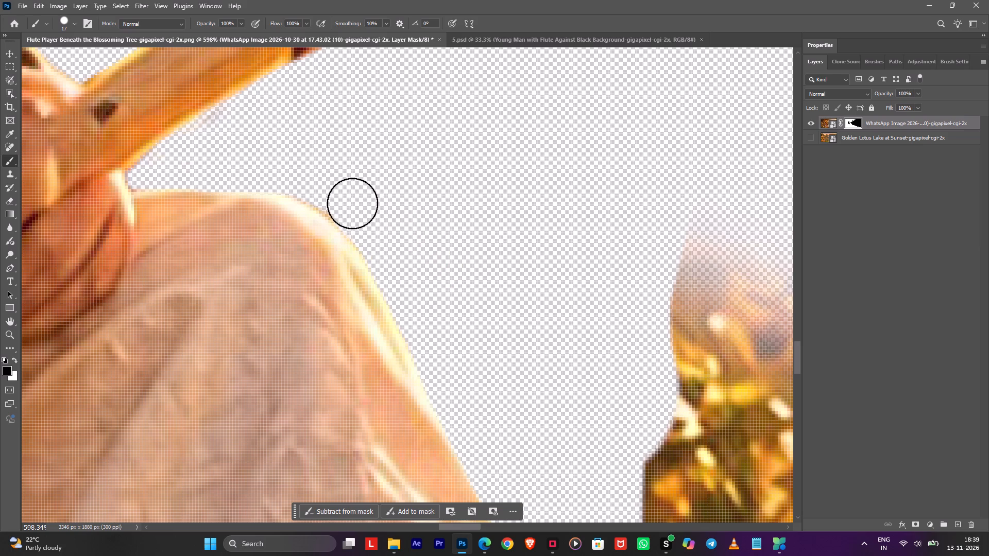
left_click_drag(352, 203, 247, 166)
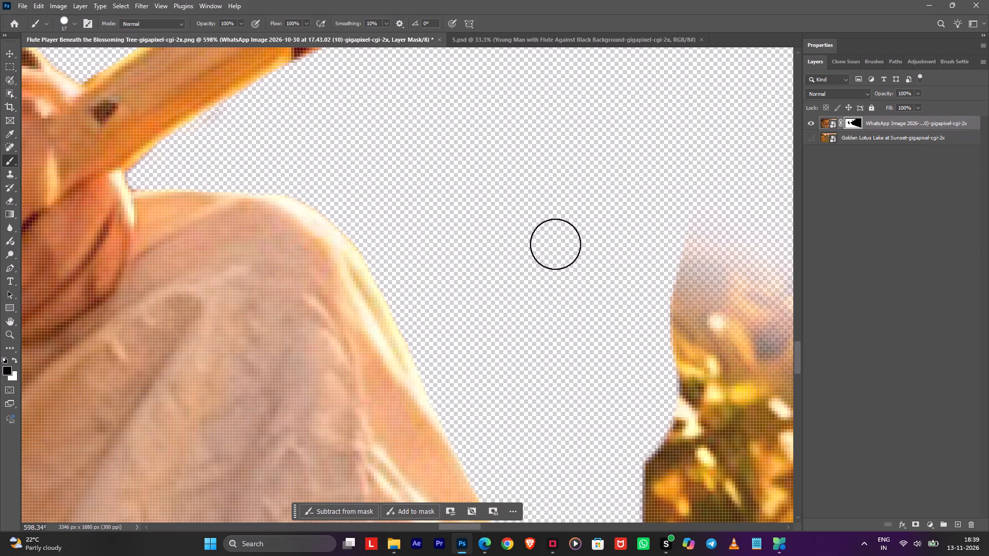
Mask out the upper foliage just beyond the trouser leg and the hazy edge of the bushes with a 71 px black brush.
key("space")
key("space")
key("space")
key("space")
key("space")
key("space")
key("space")
left_click_drag(587, 256, 440, 194)
left_click(435, 204)
scroll(435, 204, "down", 7, "alt")
scroll(435, 204, "up", 1, "alt")
scroll(435, 204, "down", 6, "alt")
right_click_drag(415, 211, 453, 227, "alt")
left_click_drag(422, 194, 421, 194)
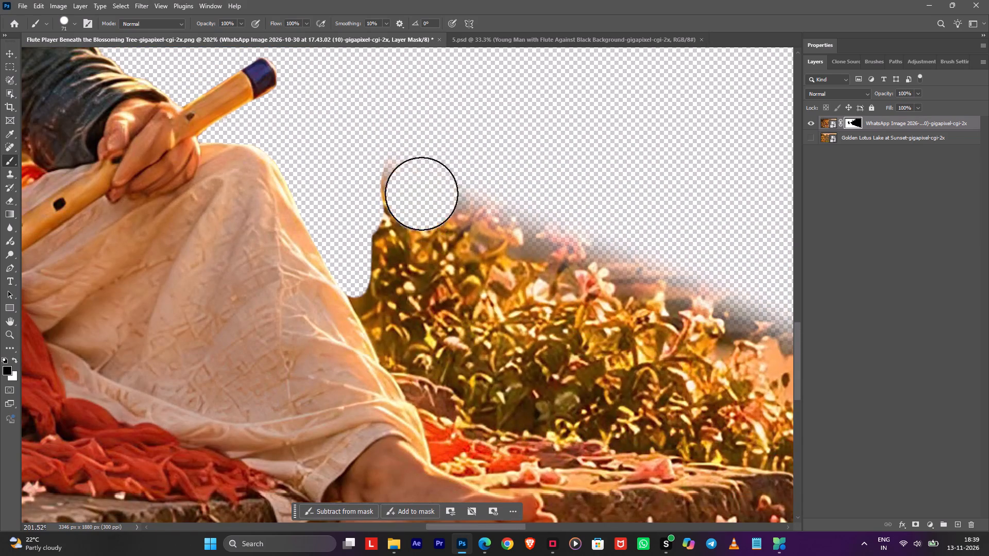
left_click_drag(421, 194, 509, 310)
left_click_drag(377, 151, 697, 256)
Extend the masking over the flower bushes beyond the leg and above the stone steps, clearing the leftover floating patch with the 71 px brush.
key("space")
left_click_drag(533, 224, 440, 213)
left_click_drag(355, 157, 615, 255)
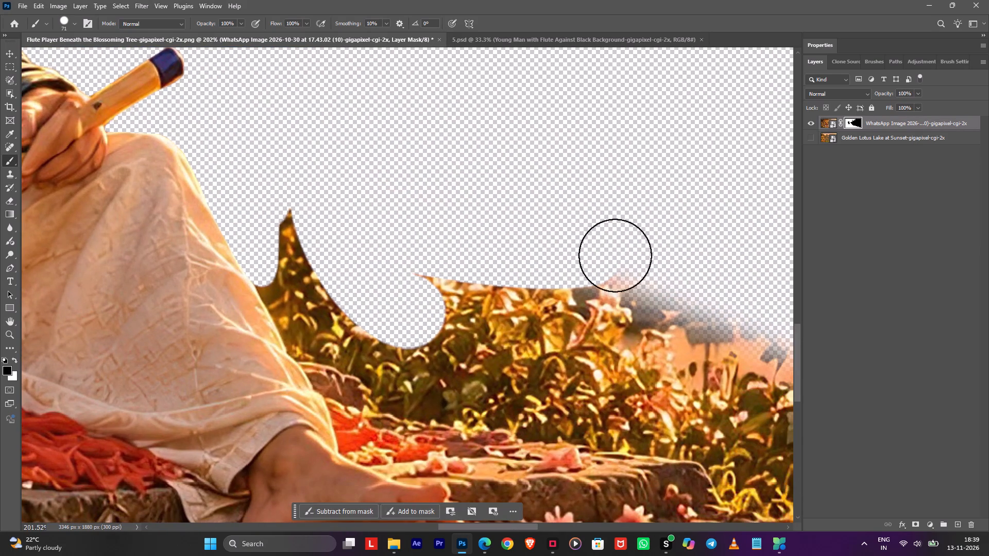
left_click_drag(615, 255, 770, 321)
key("space")
left_click_drag(686, 297, 495, 246)
left_click_drag(723, 329, 603, 308)
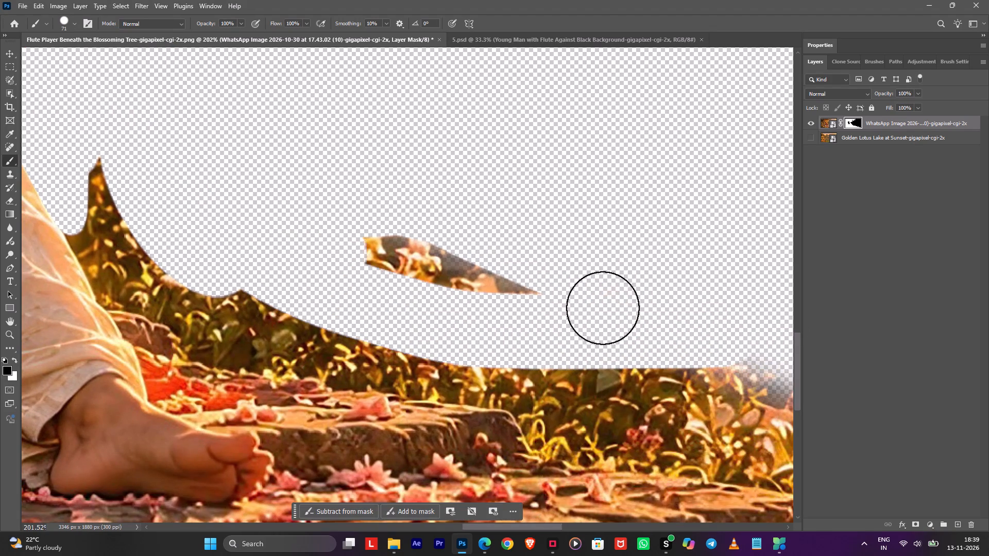
left_click_drag(603, 308, 653, 315)
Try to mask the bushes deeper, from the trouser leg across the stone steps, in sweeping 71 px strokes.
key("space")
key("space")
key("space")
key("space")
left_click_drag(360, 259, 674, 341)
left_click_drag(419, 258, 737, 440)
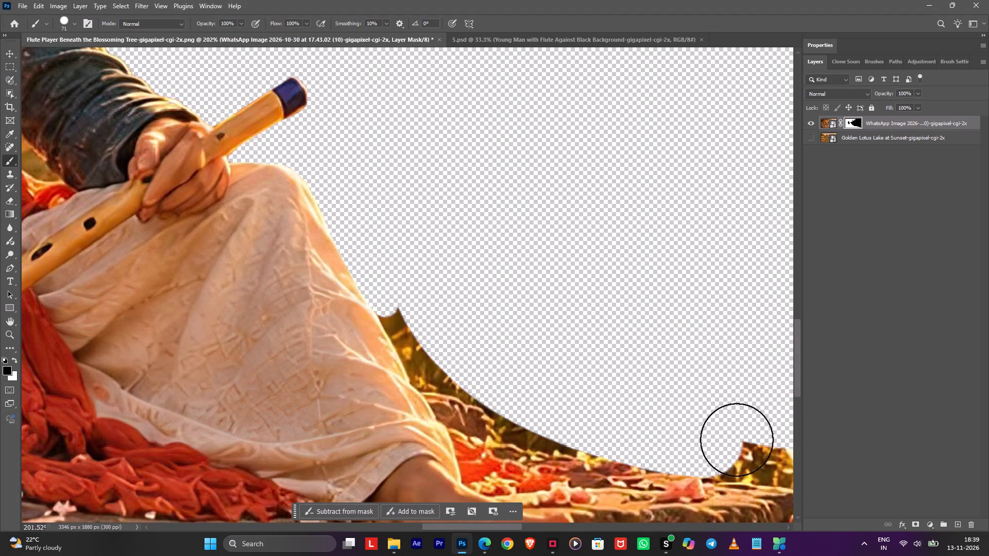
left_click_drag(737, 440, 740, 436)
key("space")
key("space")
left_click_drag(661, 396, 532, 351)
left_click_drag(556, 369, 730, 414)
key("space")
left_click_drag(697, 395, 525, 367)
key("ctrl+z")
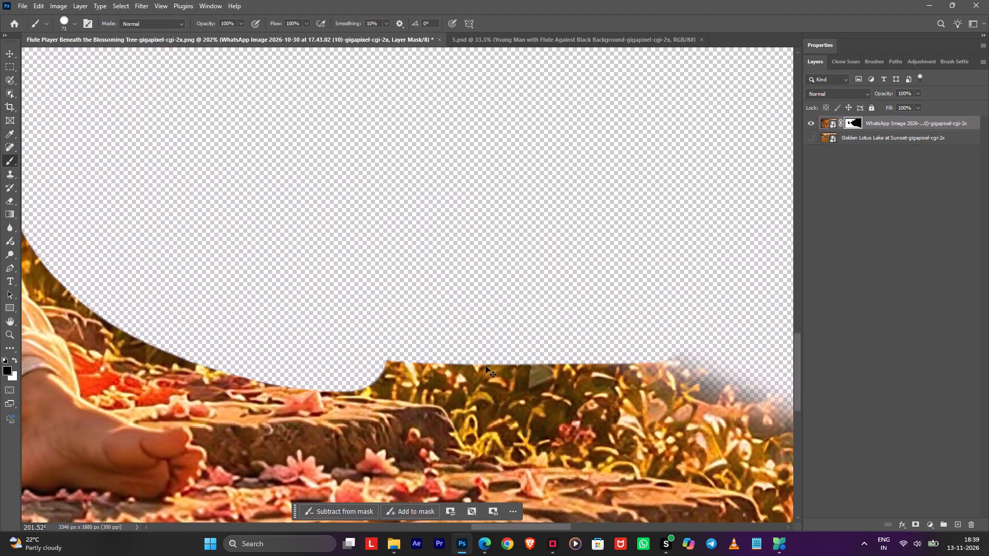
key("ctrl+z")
Mask out the bushes beside the trouser leg and above the stone steps in a gentler slope with the 71 px black brush.
key("space")
key("space")
key("space")
key("space")
key("space")
key("space")
left_click_drag(374, 317, 628, 361)
left_click_drag(279, 207, 440, 334)
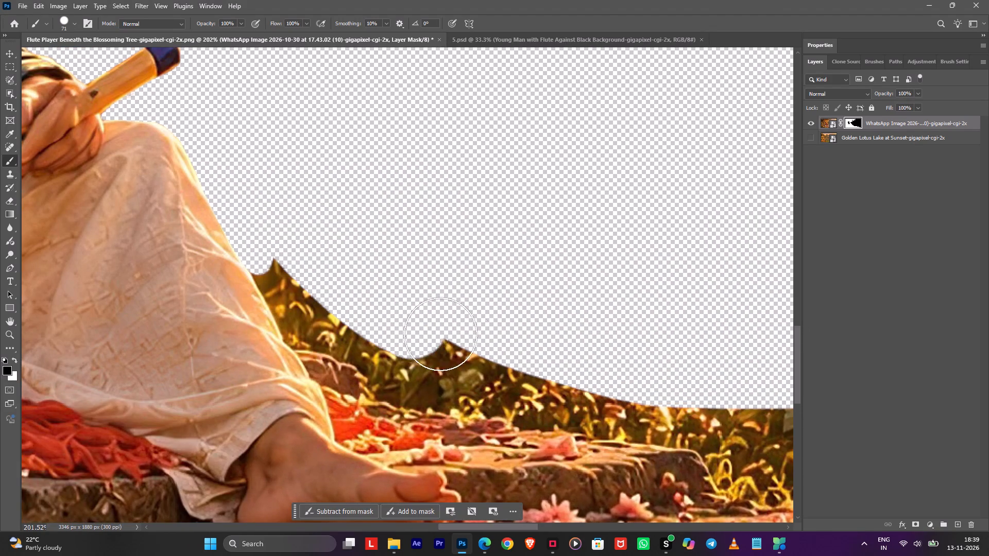
left_click_drag(440, 334, 635, 335)
key("space")
left_click_drag(562, 310, 453, 306)
left_click_drag(378, 341, 617, 388)
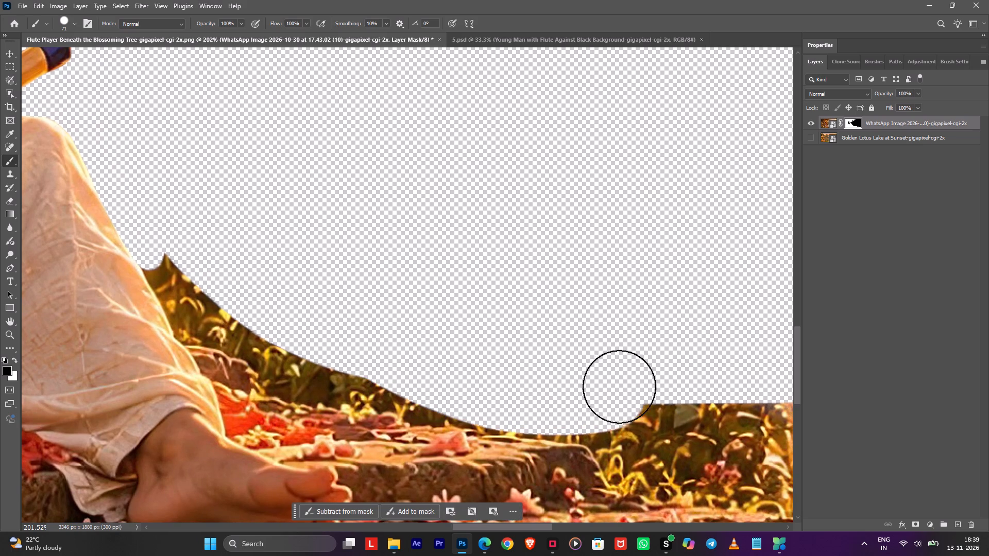
key("space")
key("space")
key("space")
left_click_drag(592, 366, 398, 326)
left_click_drag(382, 347, 724, 352)
Mask out the remaining foliage from the far hazy bushes back along the stone steps to the trouser leg with the 71 px black brush.
scroll(583, 336, "down", 9, "alt")
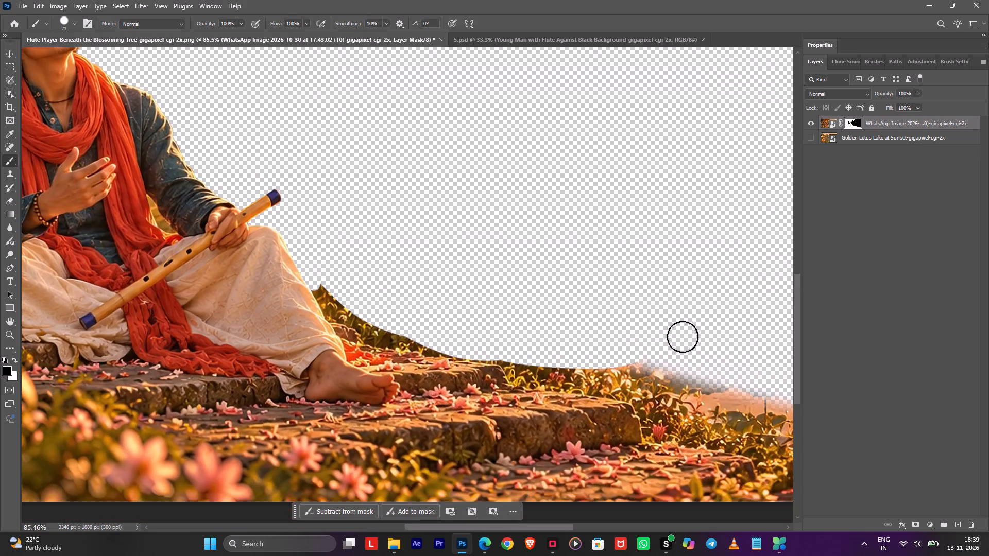
key("space")
key("space")
key("space")
key("space")
left_click_drag(688, 336, 528, 318)
left_click_drag(760, 399, 389, 345)
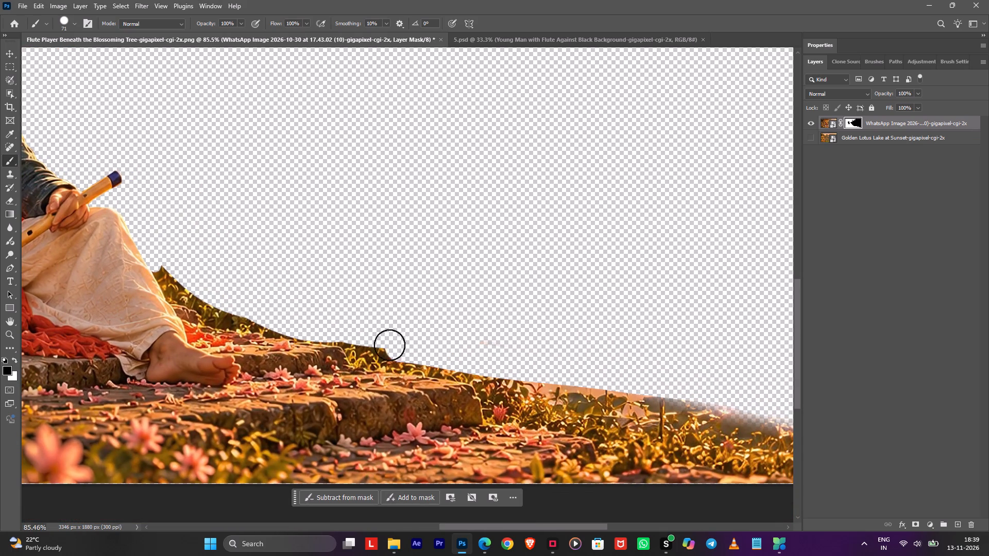
left_click_drag(389, 345, 285, 322)
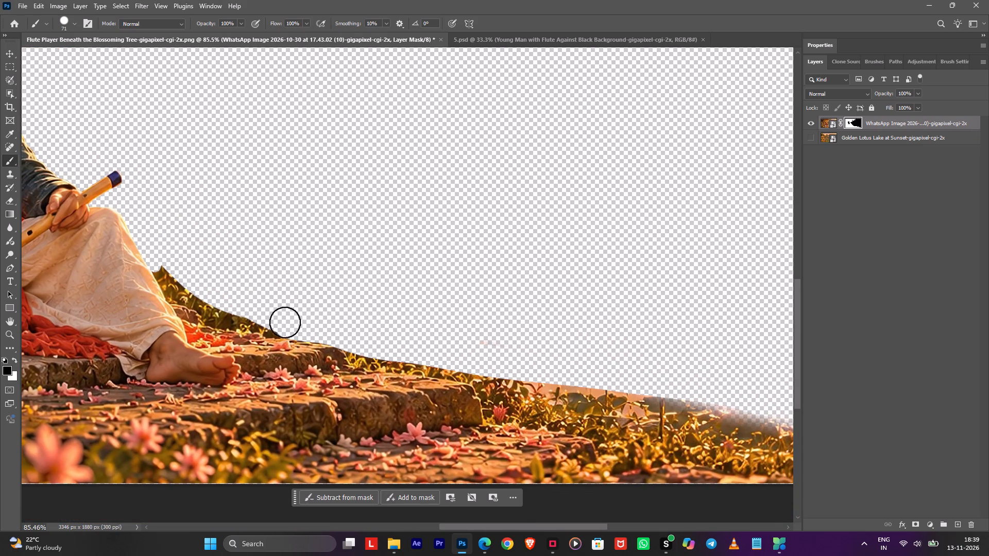
left_click_drag(285, 322, 191, 304)
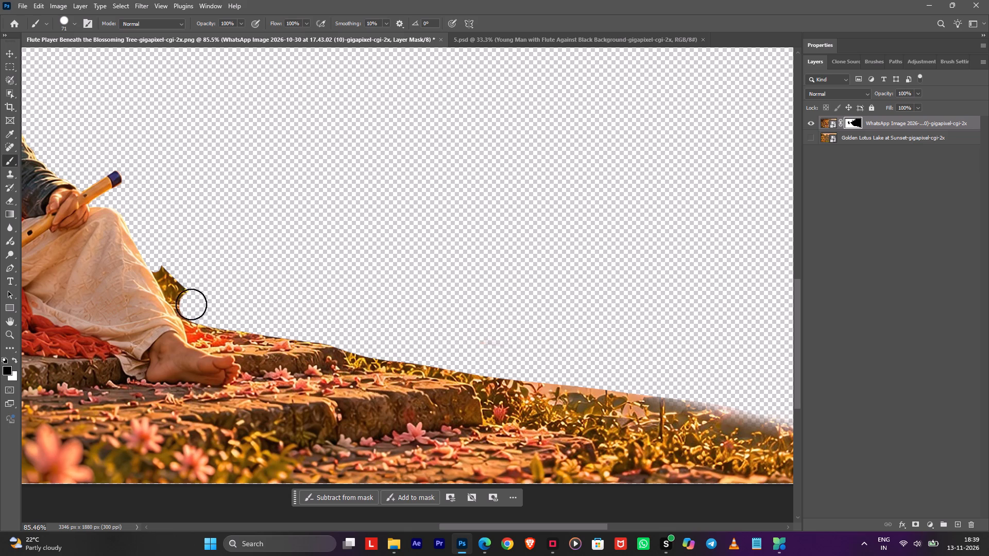
left_click_drag(191, 304, 165, 255)
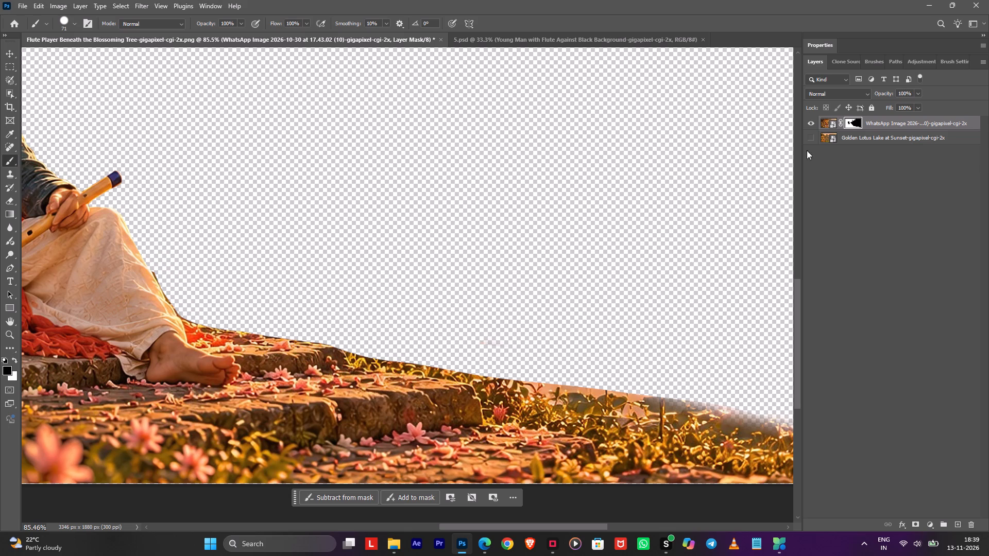
Show the Golden Lotus Lake at Sunset layer and examine how the flute player and foreground blend with it across the whole image.
left_click(810, 138)
scroll(416, 253, "down", 8, "alt")
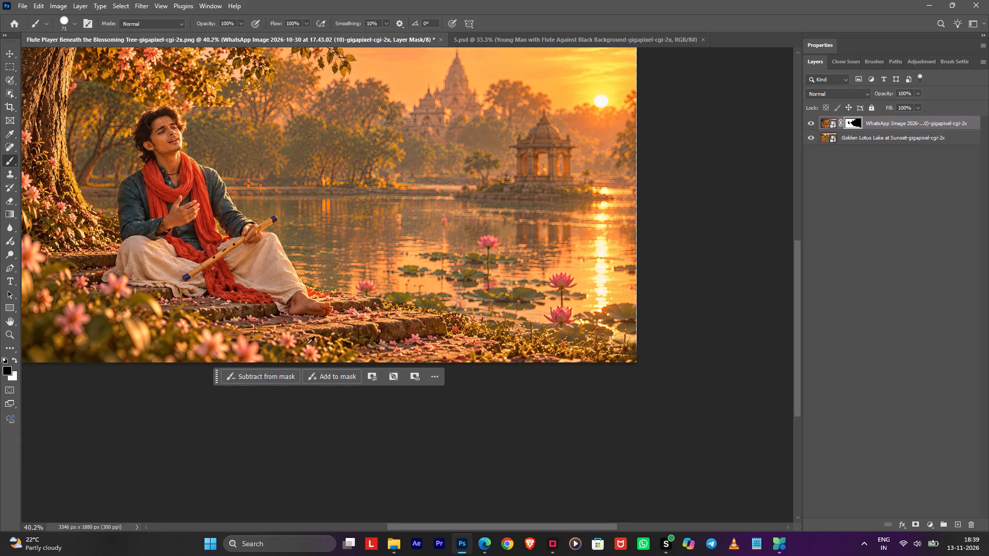
key("space")
key("space")
key("space")
key("space")
key("space")
key("space")
key("space")
key("space")
key("space")
key("space")
key("space")
key("space")
key("space")
key("space")
key("space")
key("space")
key("space")
key("space")
key("space")
key("space")
left_click_drag(344, 227, 461, 338)
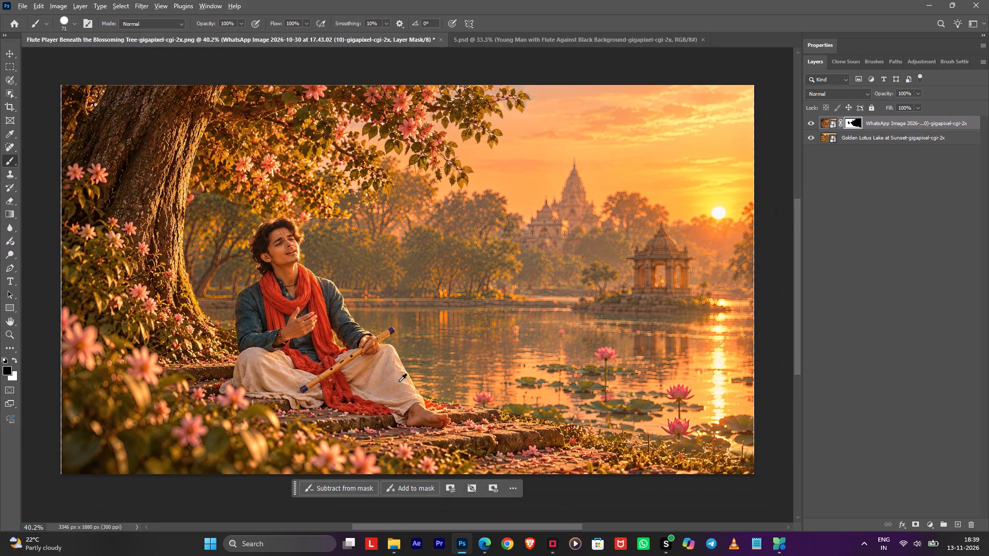
Trim the dark foliage fringe along the trouser leg's lower slope over the lake background with the 71 px black mask brush.
scroll(398, 381, "down", 1, "alt")
scroll(398, 381, "up", 20, "alt")
scroll(398, 381, "up", 1, "alt")
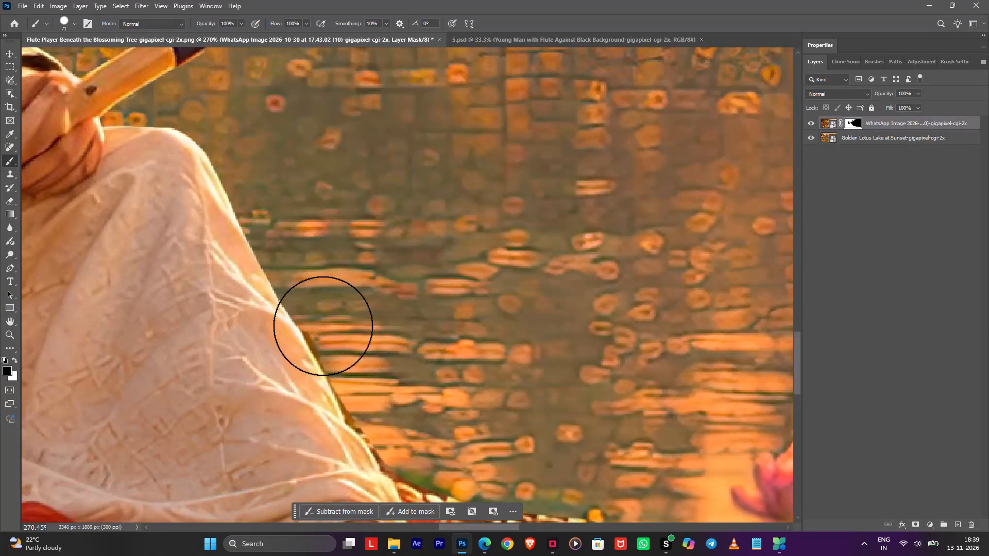
left_click_drag(348, 314, 360, 337)
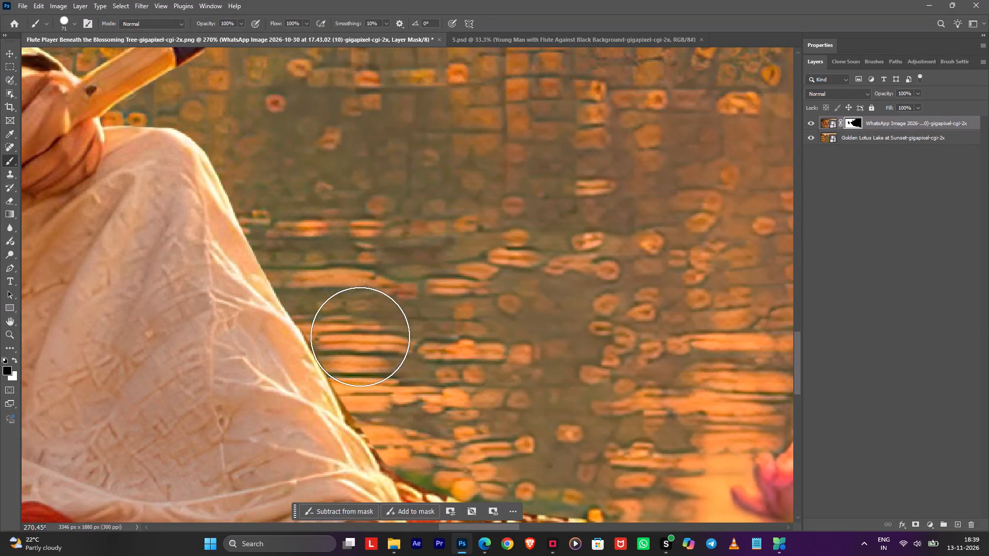
left_click_drag(360, 337, 401, 389)
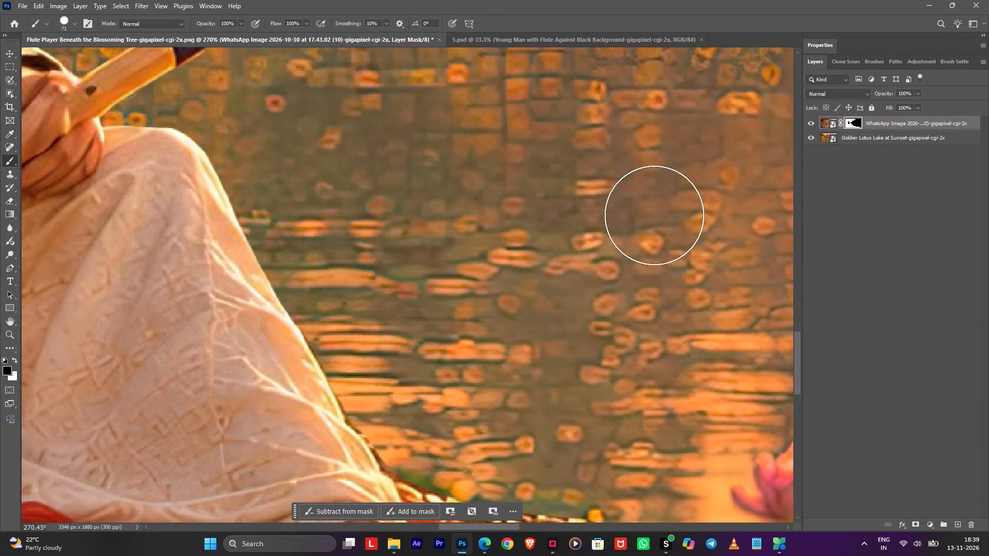
Hide the Golden Lotus Lake at Sunset layer and rasterize the flute player layer.
left_click(819, 132)
left_click(814, 136)
left_click(858, 121)
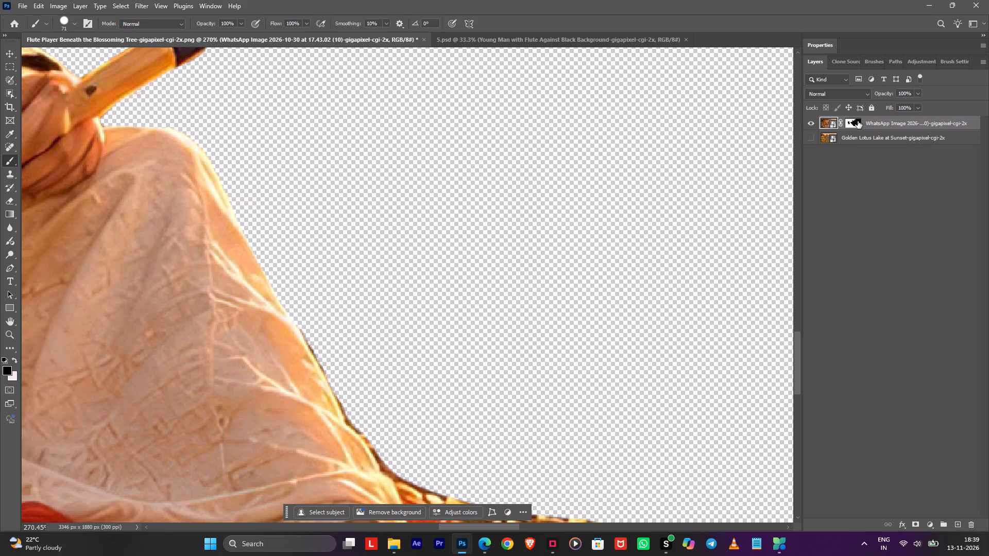
right_click(900, 124)
left_click(917, 429)
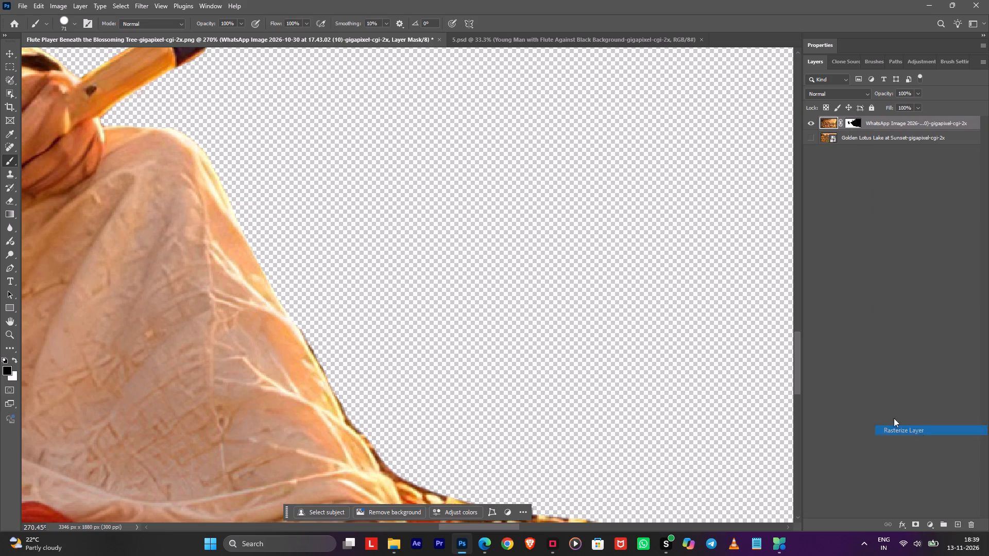
Select the foliage strip beside the trouser leg's lower edge with the Object Selection lasso, mask it out in black at 71 px, and deselect.
key("shift+w")
left_click_drag(300, 312, 421, 506, "shift")
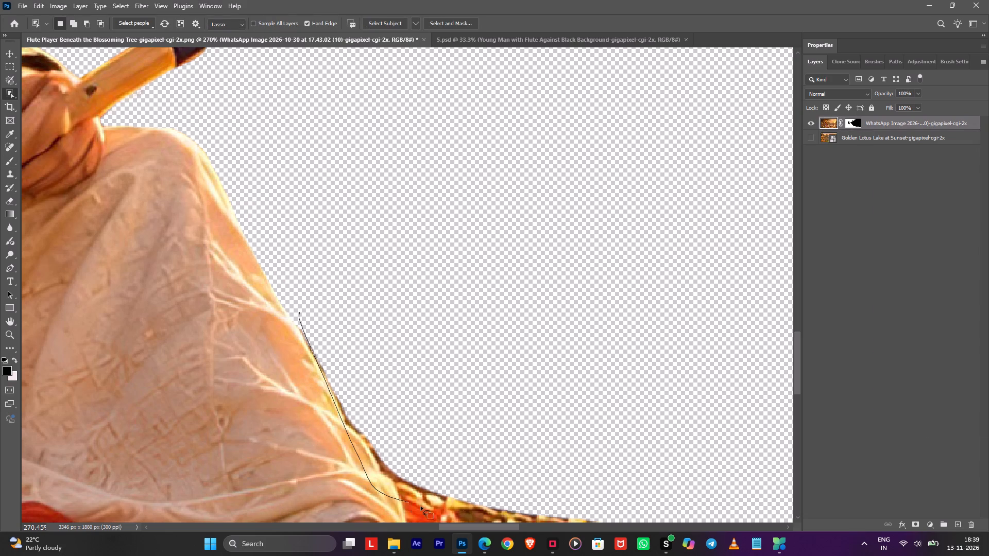
left_click_drag(421, 506, 501, 400, "shift")
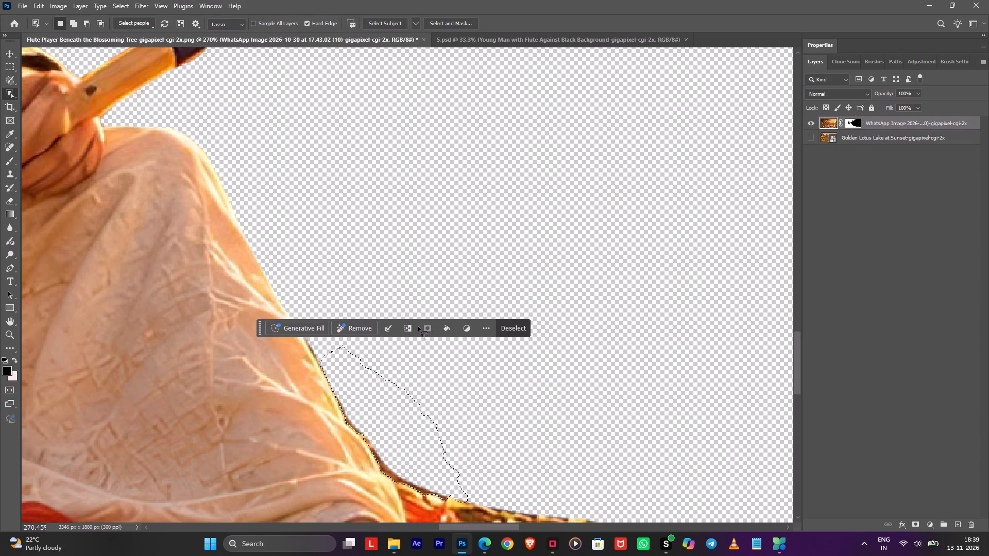
key("b")
left_click_drag(421, 428, 272, 286)
key("ctrl+z")
left_click(856, 123)
left_click_drag(488, 453, 380, 450)
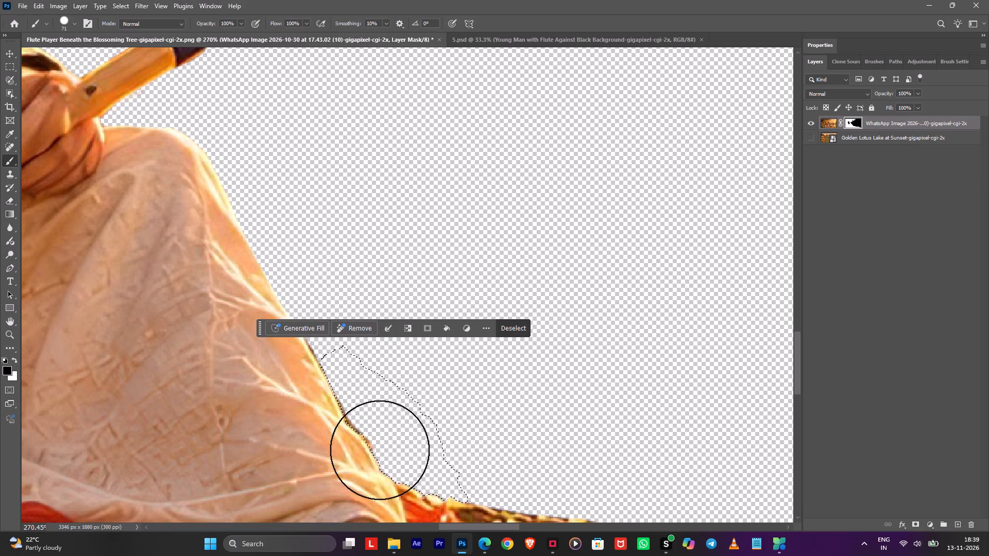
left_click_drag(380, 450, 250, 299)
left_click(526, 331)
Mask out the remaining dark fringe along the trouser leg's lower slope with the 71 px black brush.
left_click_drag(354, 325, 359, 329)
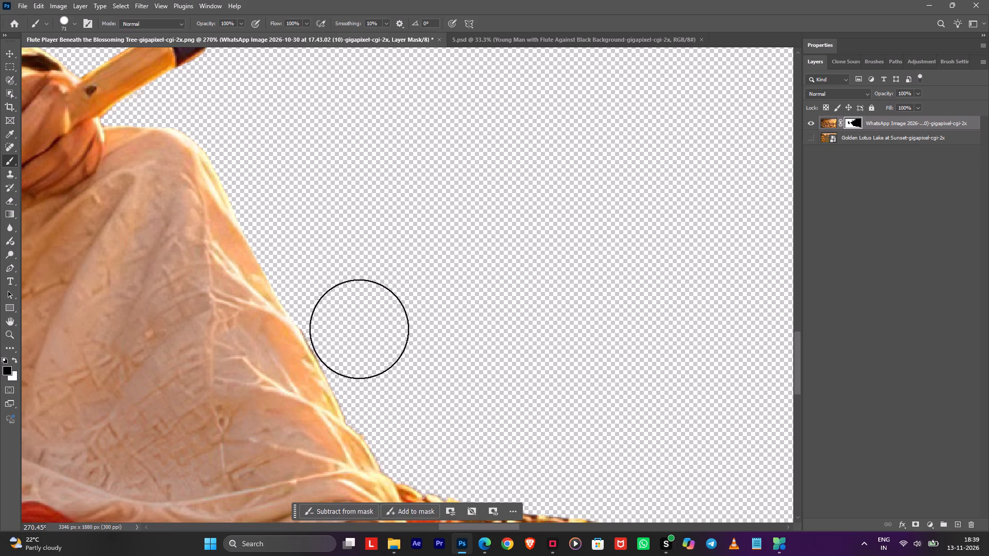
left_click_drag(359, 329, 363, 335)
left_click_drag(359, 334, 354, 315)
left_click_drag(445, 356, 457, 392)
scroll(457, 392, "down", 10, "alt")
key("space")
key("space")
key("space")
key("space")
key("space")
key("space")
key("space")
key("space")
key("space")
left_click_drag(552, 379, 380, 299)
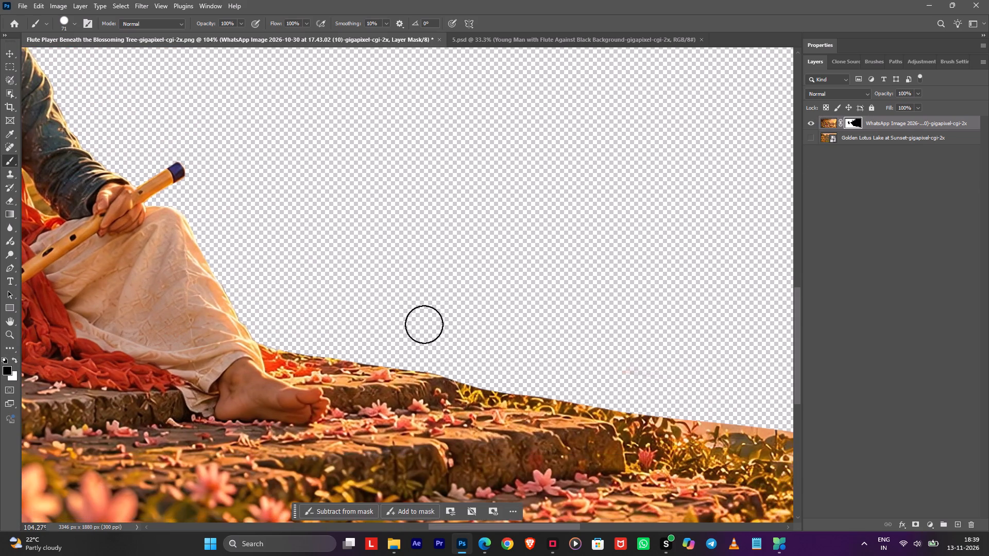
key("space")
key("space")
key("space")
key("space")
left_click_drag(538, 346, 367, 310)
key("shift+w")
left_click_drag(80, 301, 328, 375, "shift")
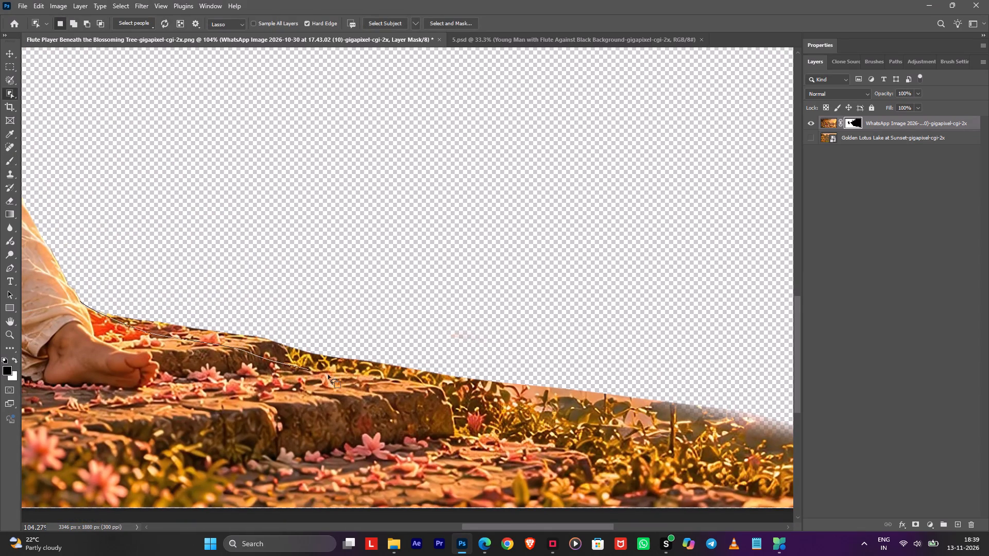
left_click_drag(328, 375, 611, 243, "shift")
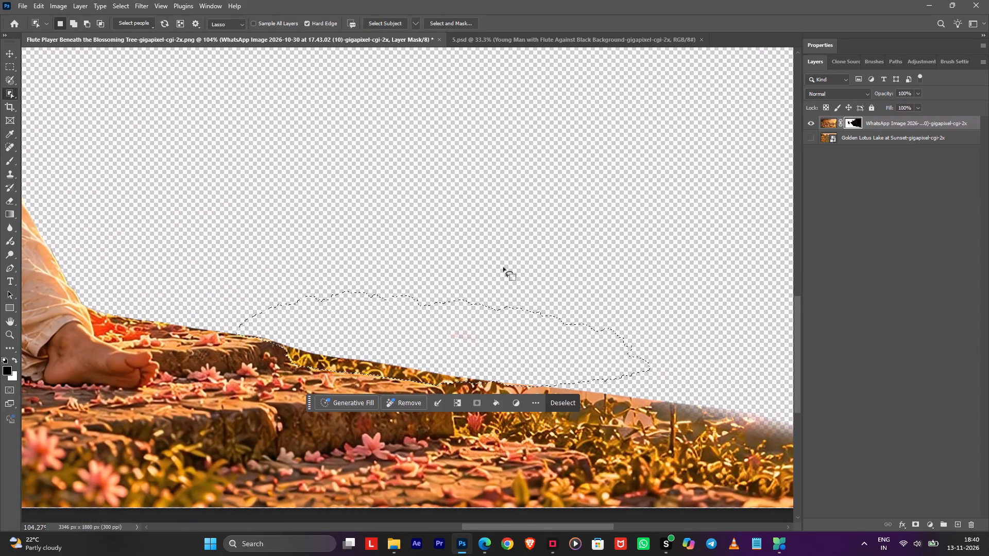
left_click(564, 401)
Select the background strip above the stone steps with the Object Selection lasso, mask it out in black at 283 px, and deselect.
scroll(498, 337, "down", 1, "alt")
scroll(498, 337, "up", 1, "alt")
scroll(497, 337, "down", 3, "alt")
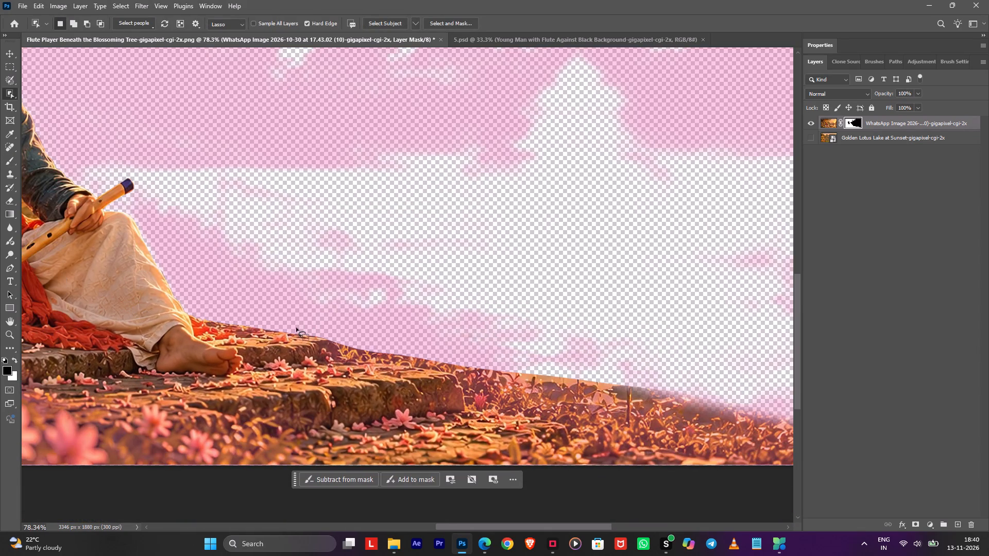
left_click_drag(286, 327, 367, 252, "shift")
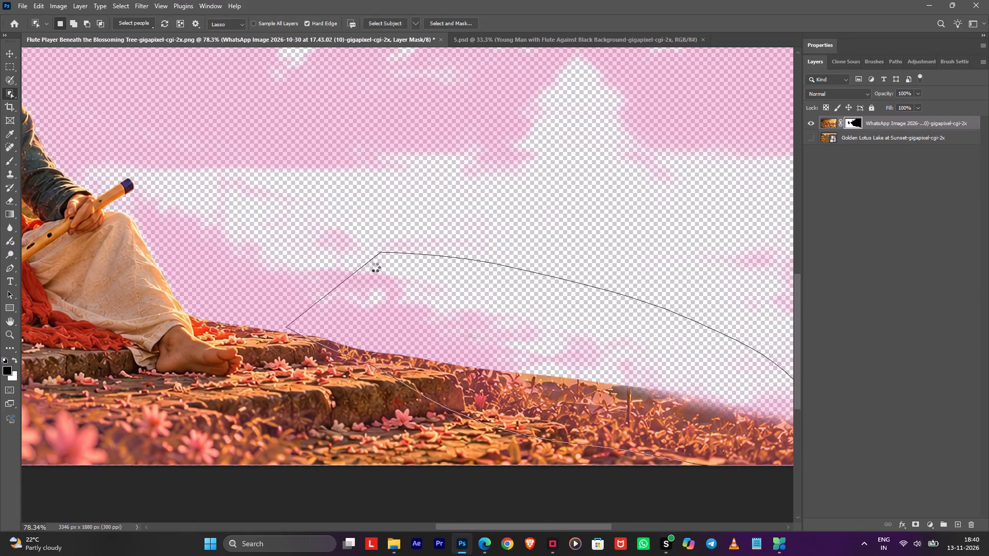
key("b")
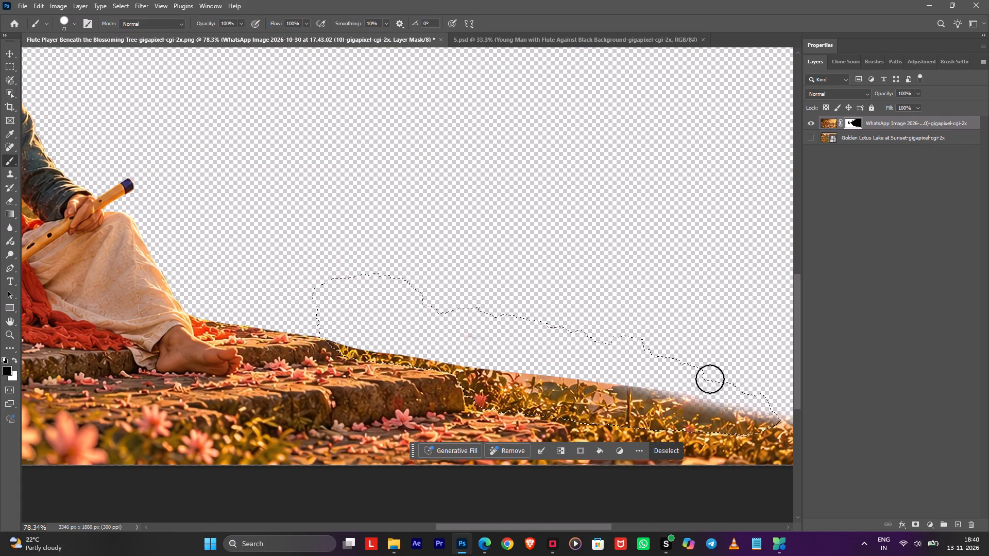
left_click_drag(787, 398, 906, 409)
right_click_drag(656, 389, 698, 388, "alt")
left_click_drag(778, 391, 678, 410)
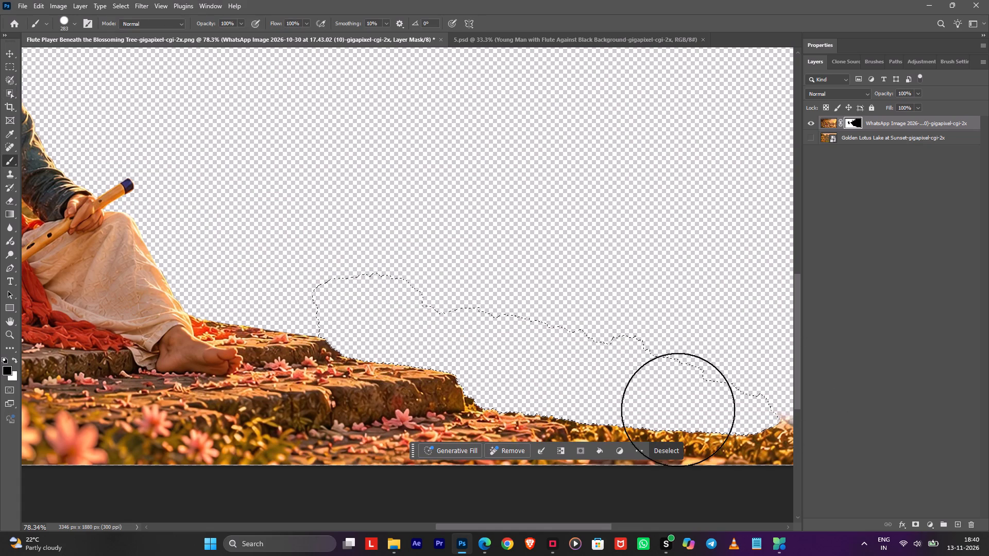
left_click_drag(678, 410, 704, 417)
left_click(652, 461)
left_click(660, 448)
Mask out the leftover blurred patch at the far end of the foreground bank with the 283 px black brush.
key("space")
key("space")
left_click_drag(647, 370, 526, 344)
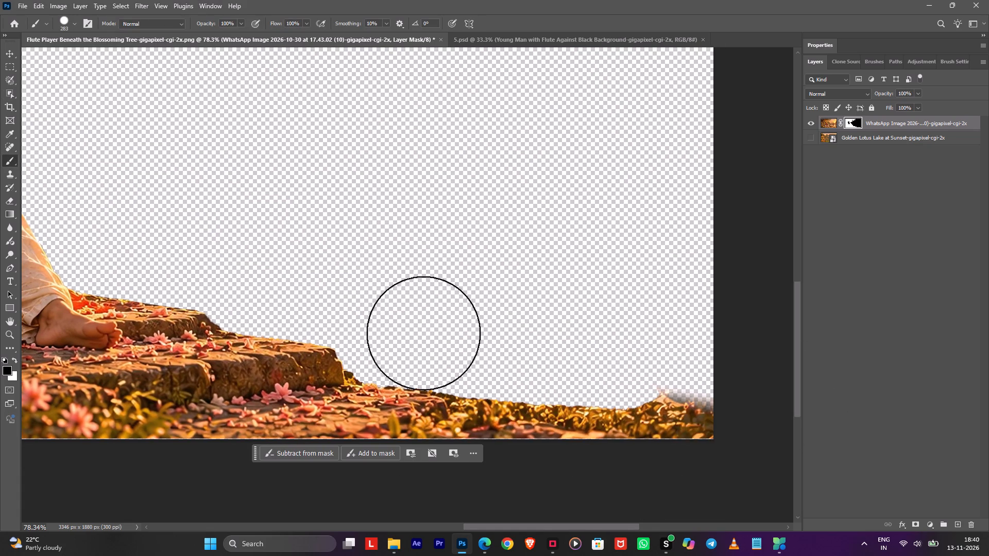
left_click_drag(395, 329, 734, 366)
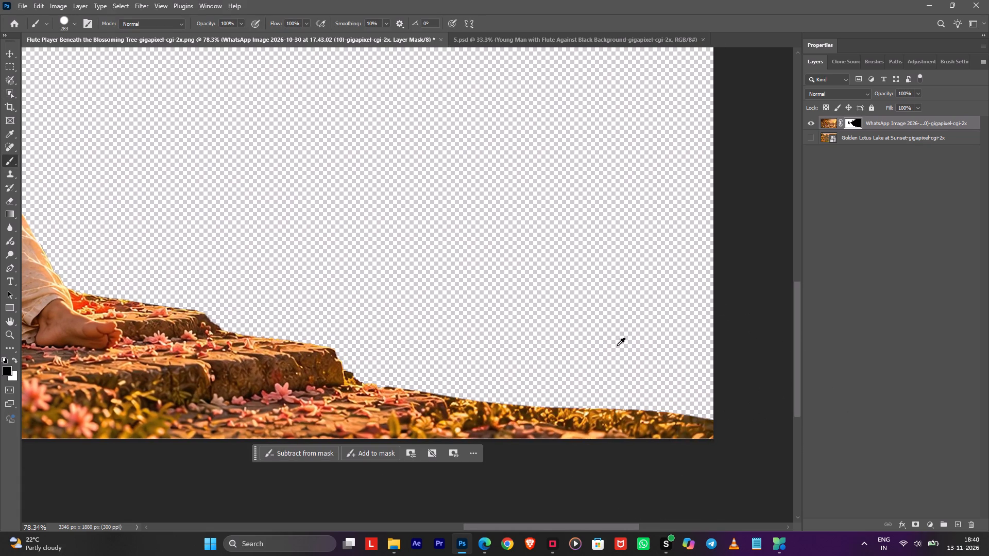
Show the Golden Lotus Lake at Sunset layer and nudge the flute player layer slightly left over it.
scroll(617, 345, "down", 10, "alt")
left_click(814, 136)
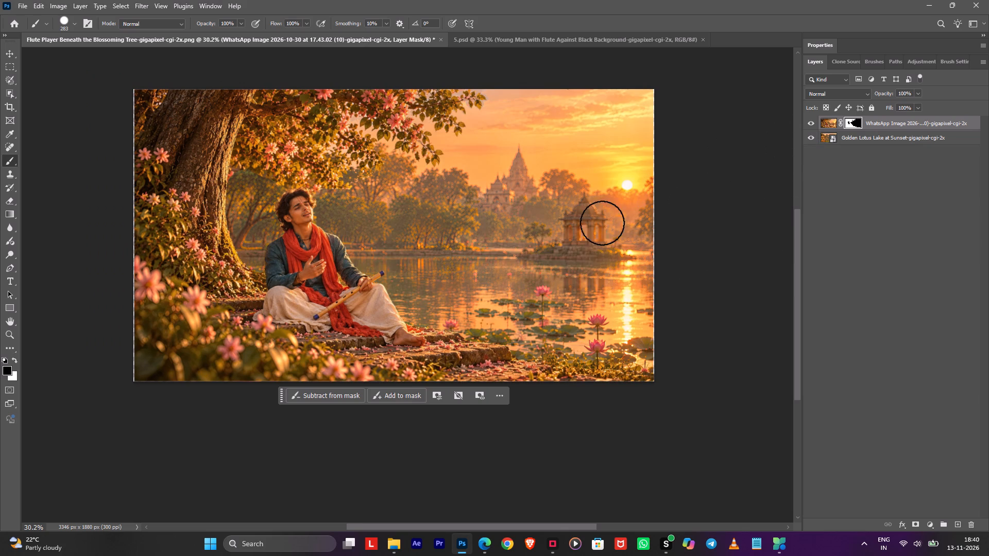
left_click(884, 121)
key("shift+Left")
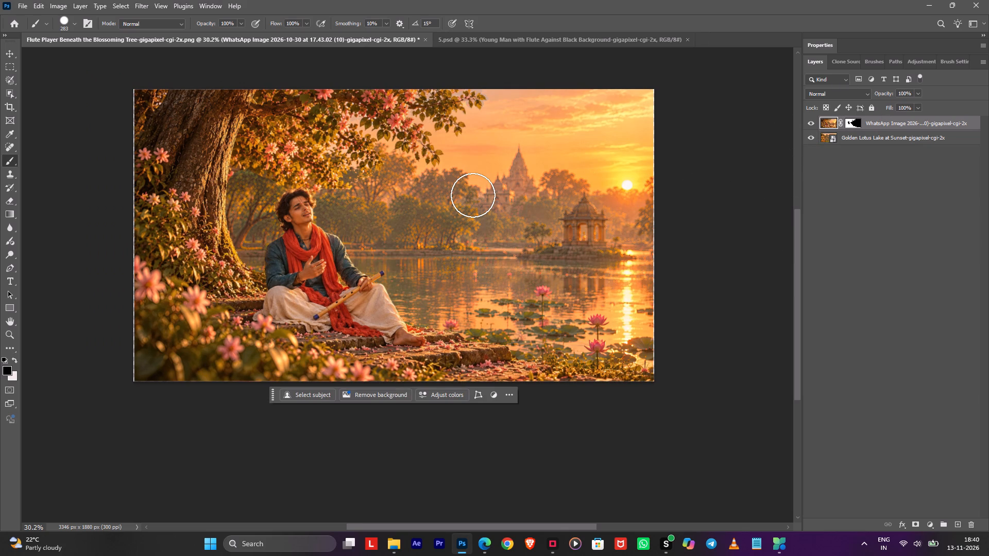
key("v")
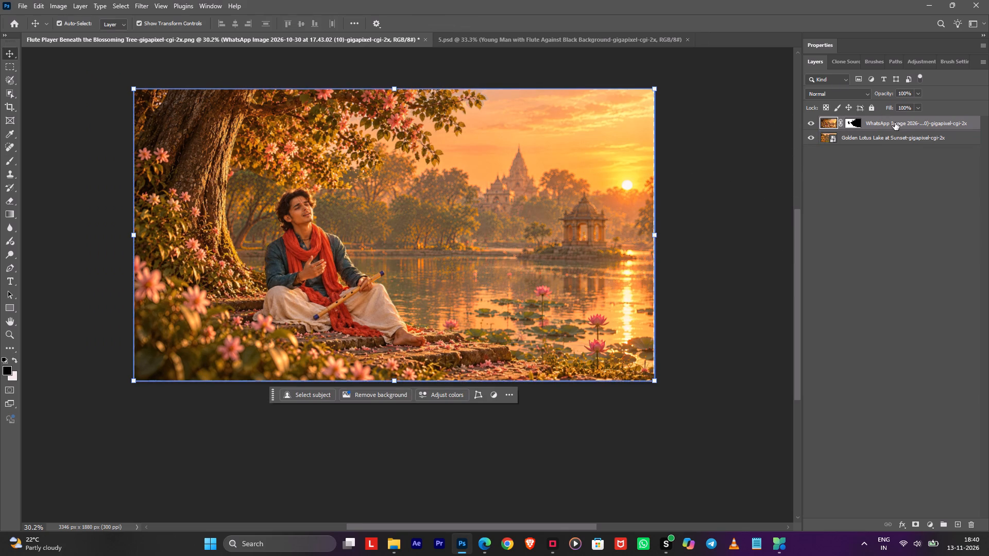
key("Left")
left_click(889, 220)
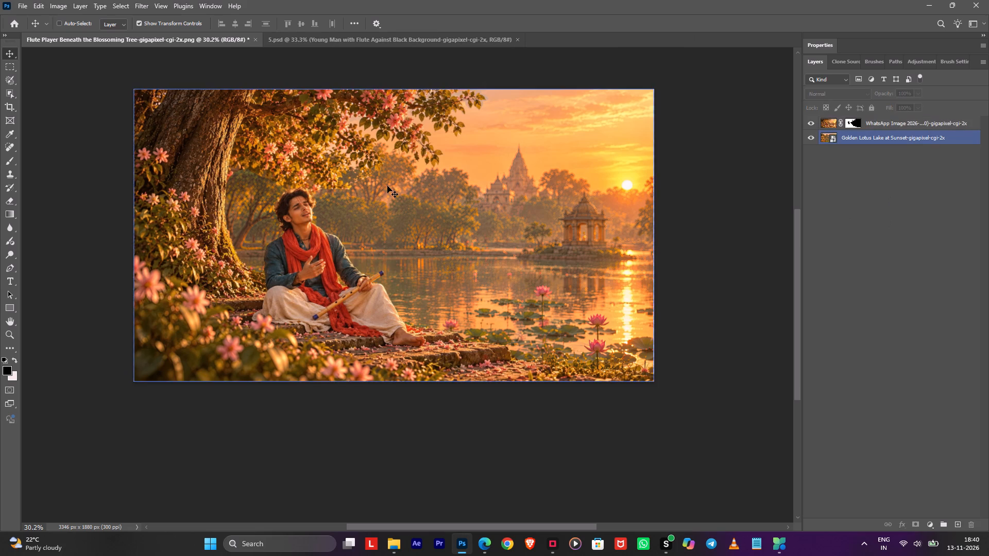
key("ctrl+s")
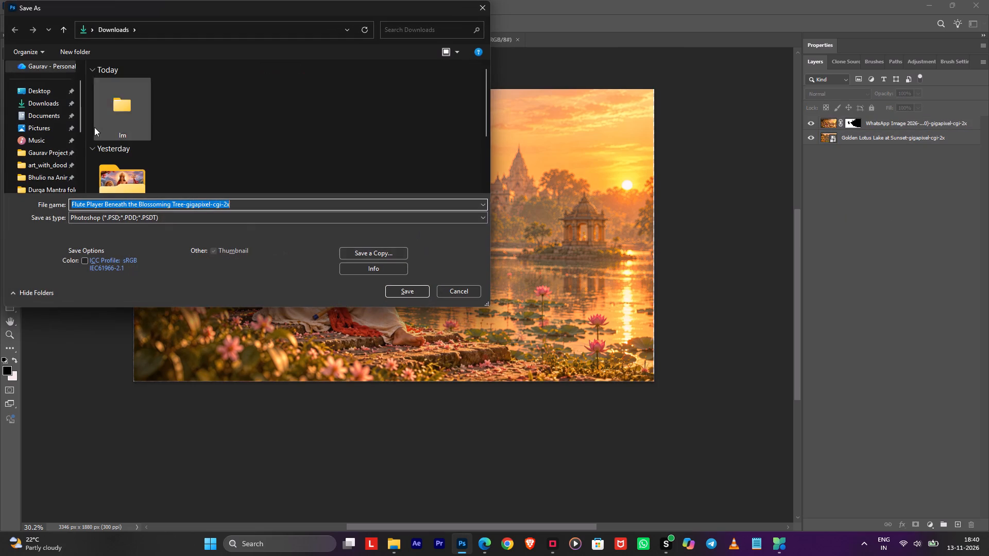
scroll(51, 126, "down", 4)
left_click(57, 90)
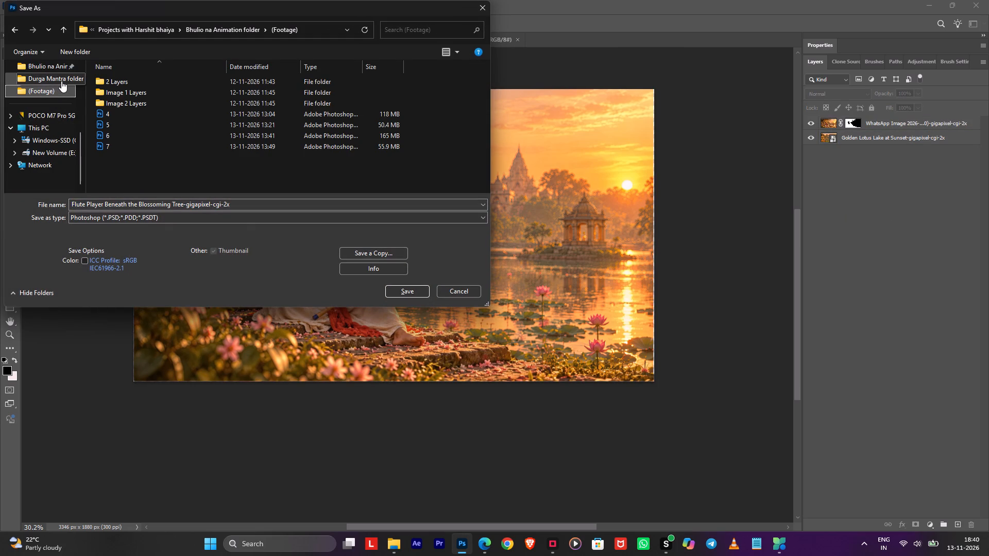
left_click(140, 206)
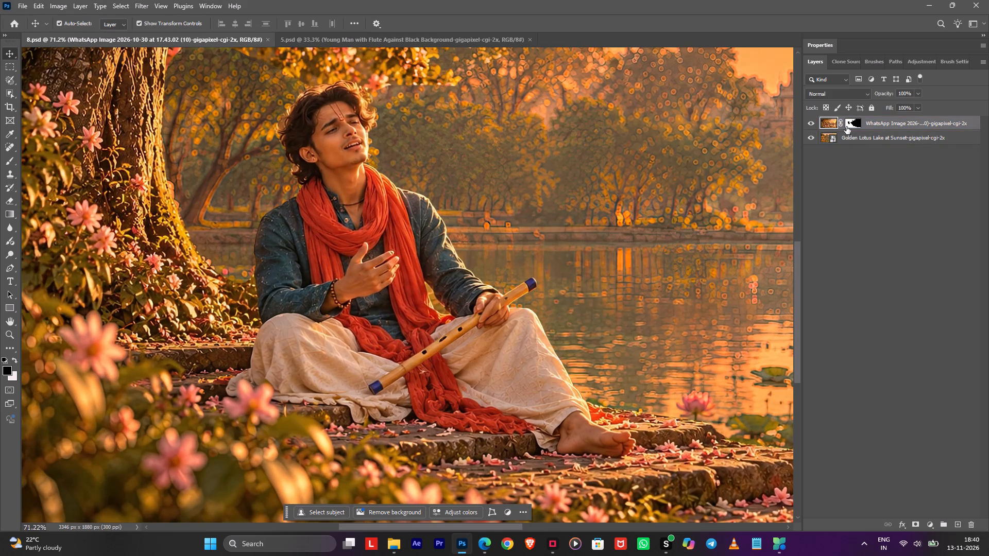
key("ctrl+j")
left_click(848, 121)
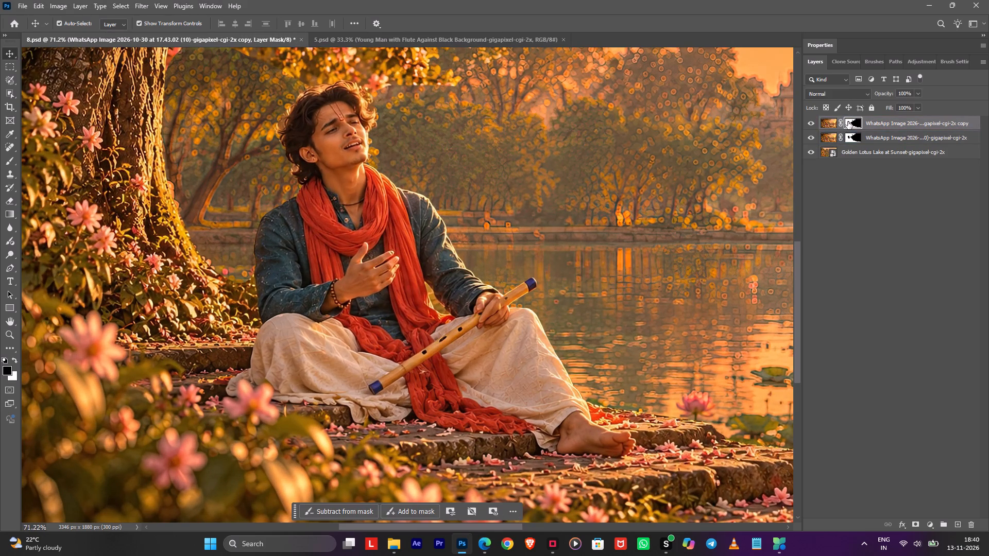
key("Delete")
Lasso loosely around the flute player's arm and hand held at his chest and mask the copy to that selection.
scroll(247, 268, "up", 7, "alt")
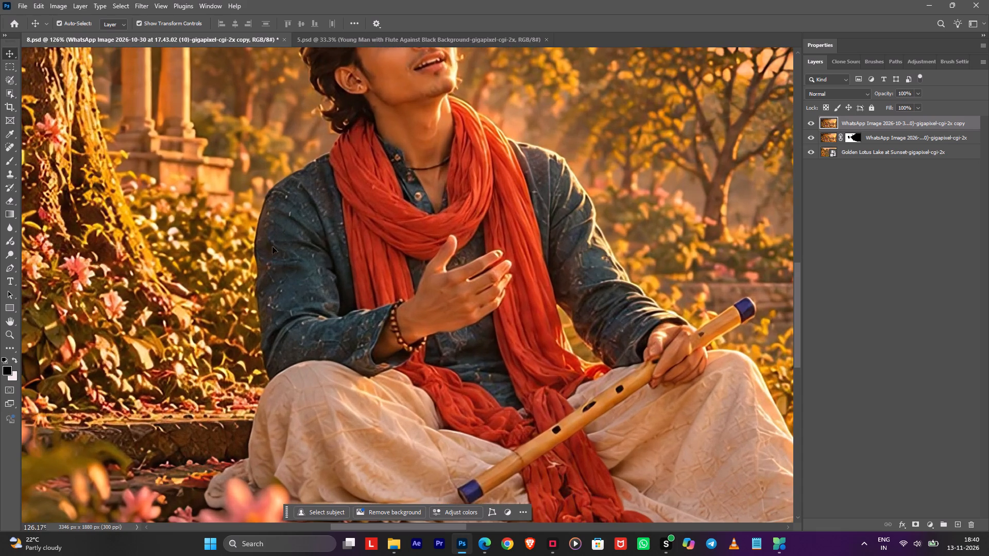
key("shift+w")
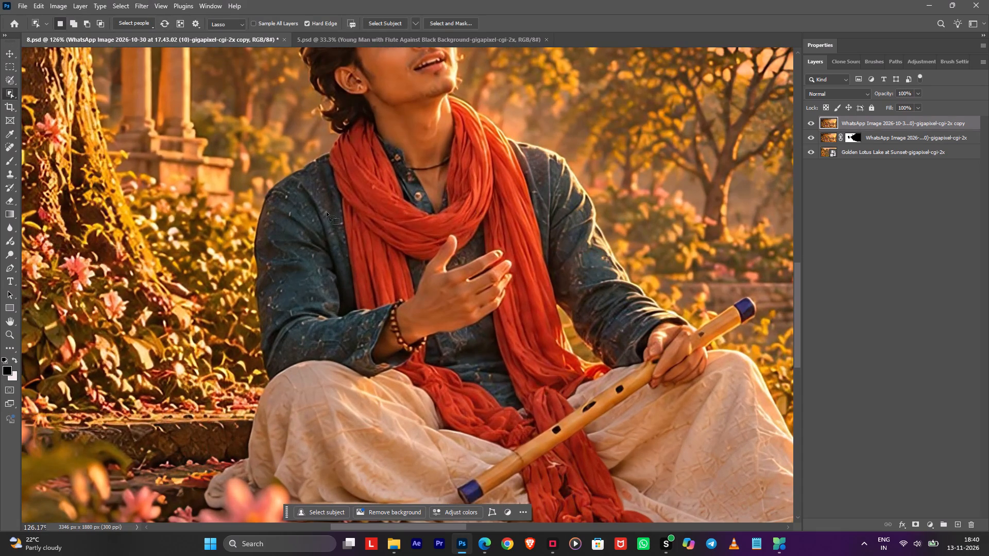
key("l")
right_click_drag(323, 232, 287, 246, "alt")
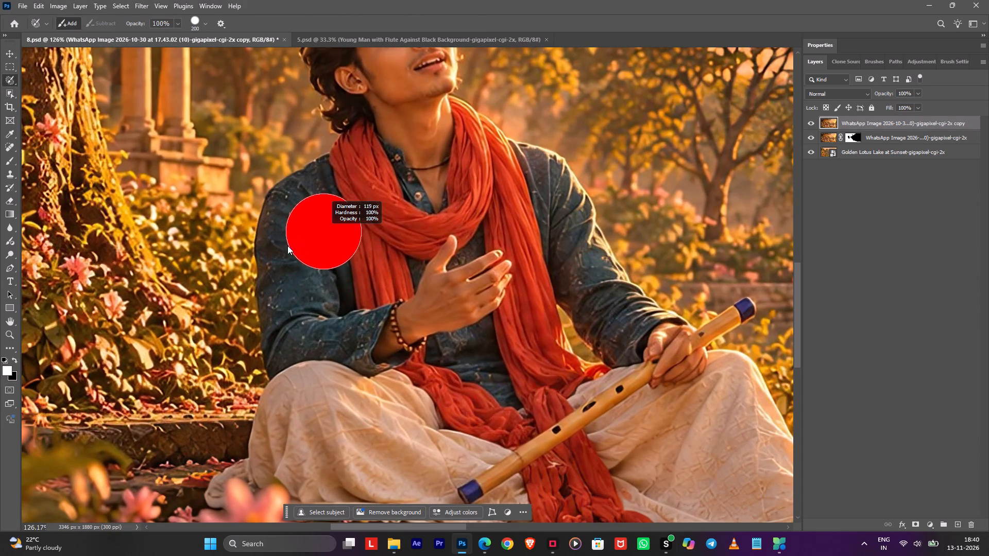
right_click_drag(287, 246, 277, 247, "alt")
key("shift+l")
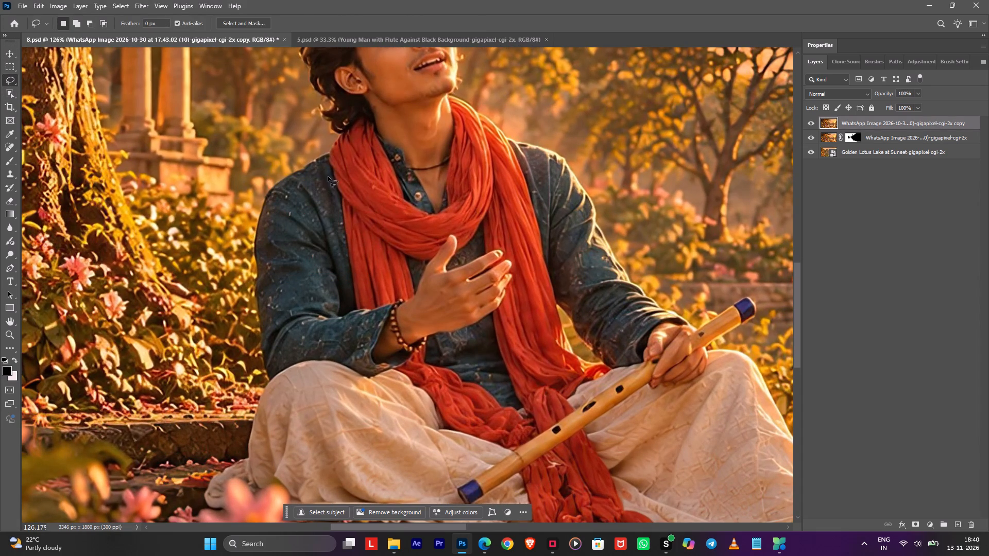
left_click(310, 179)
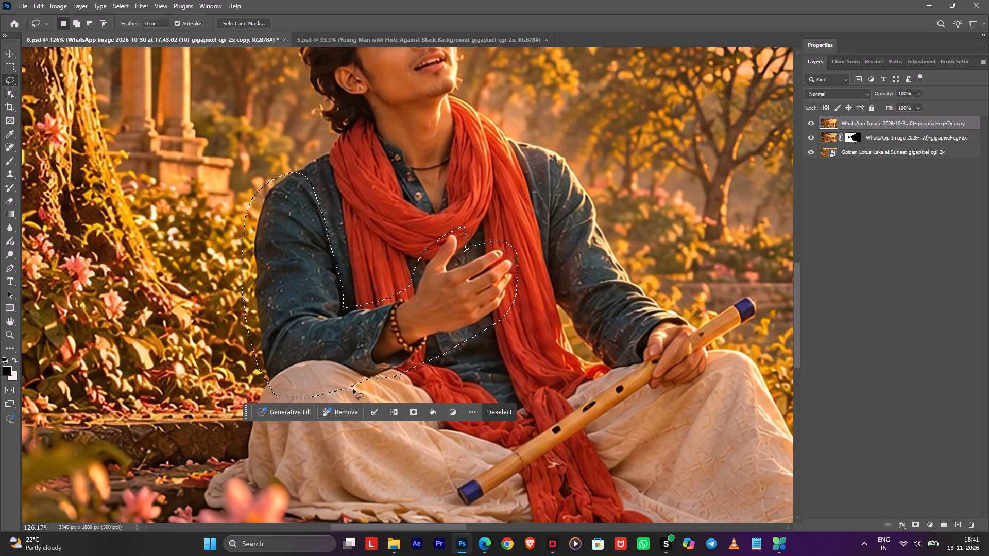
left_click(417, 411)
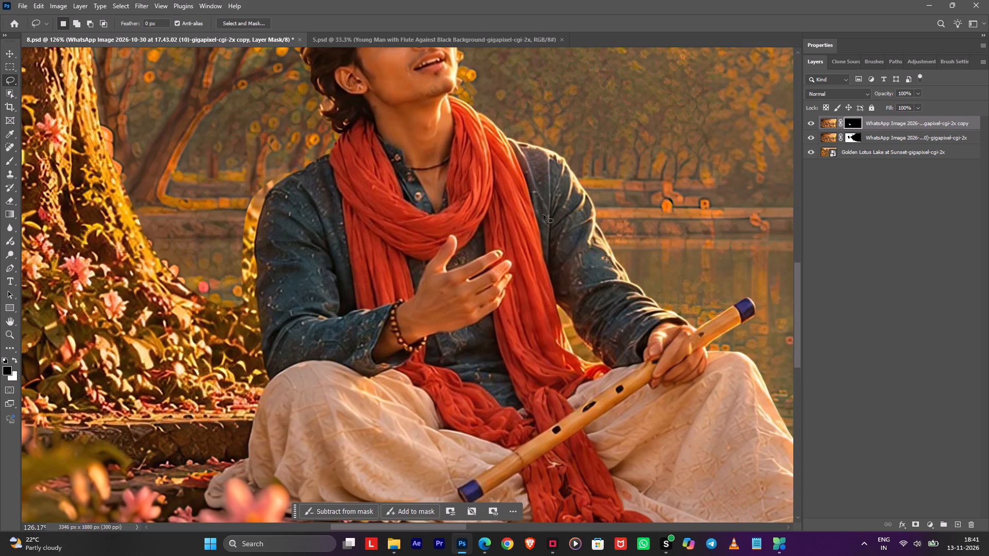
Hide the original flute player layer and select the copy's sleeve and hand with the Object Selection lasso.
left_click(809, 136)
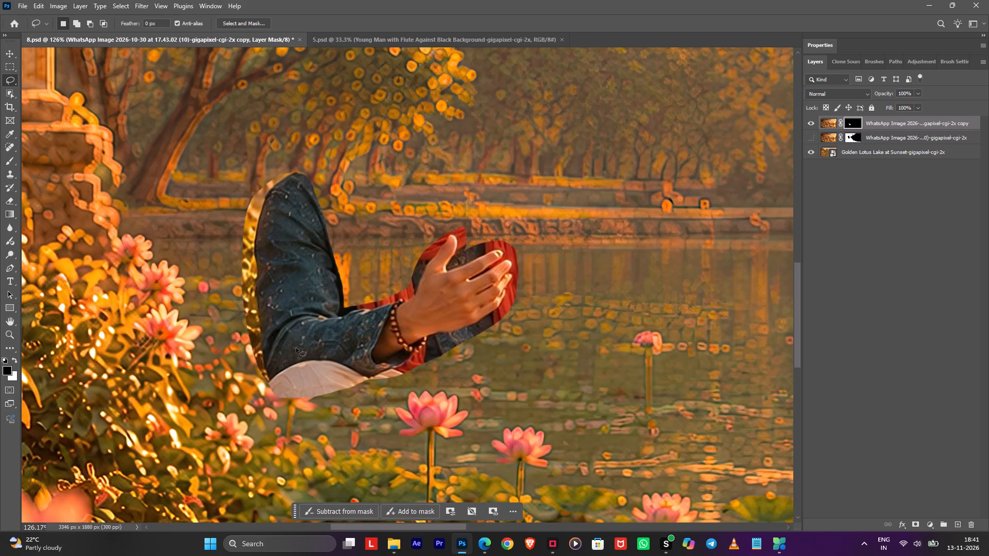
key("shift+w")
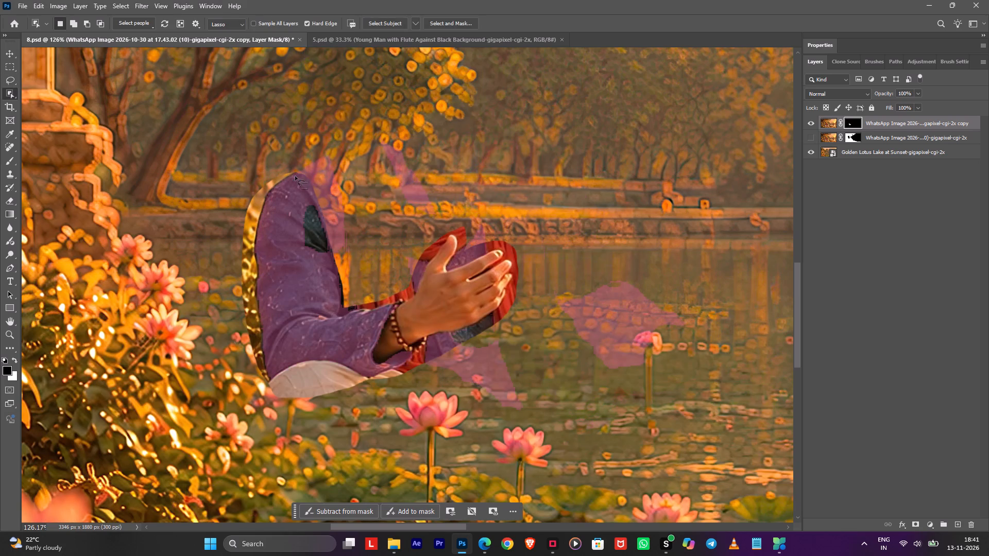
left_click_drag(302, 166, 247, 284, "shift")
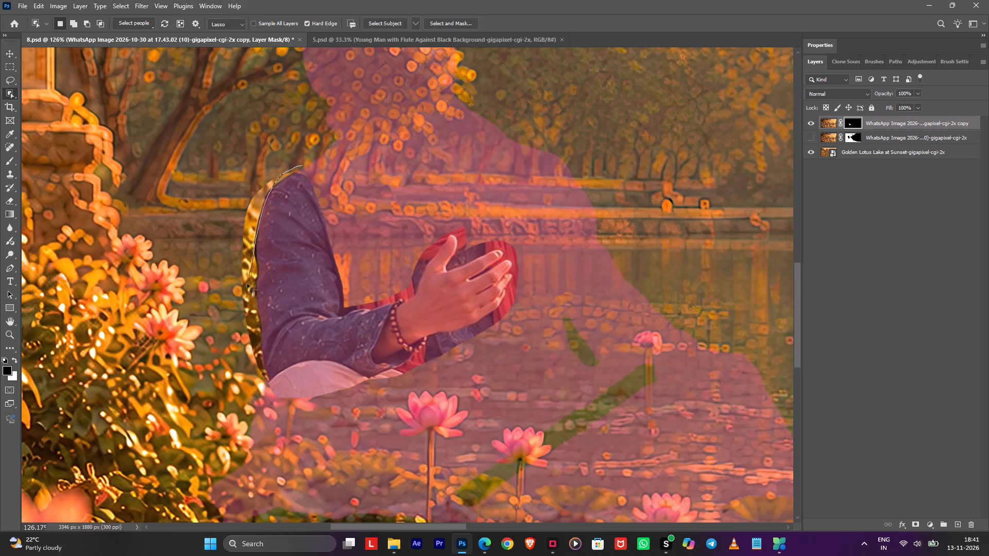
left_click_drag(247, 284, 513, 255, "shift")
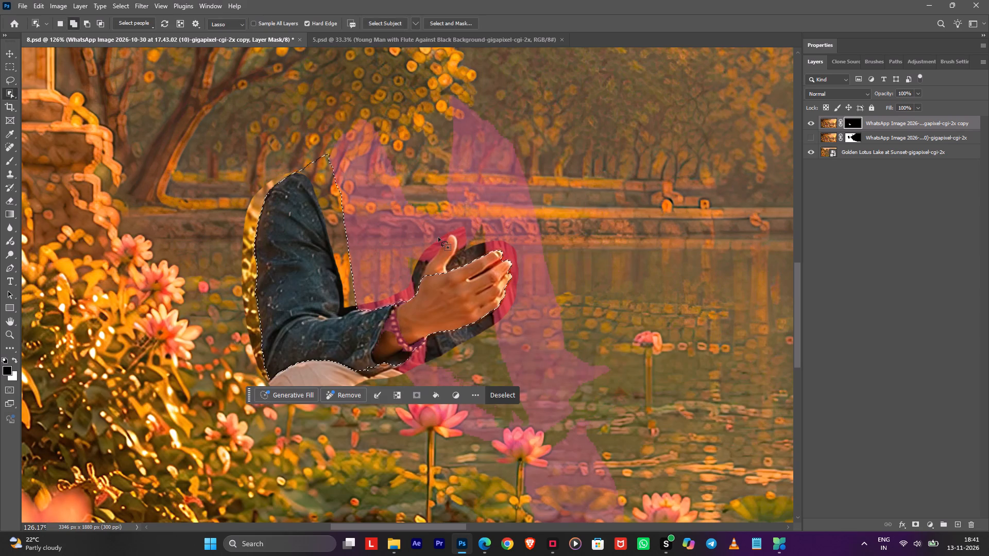
left_click_drag(415, 347, 306, 394, "shift")
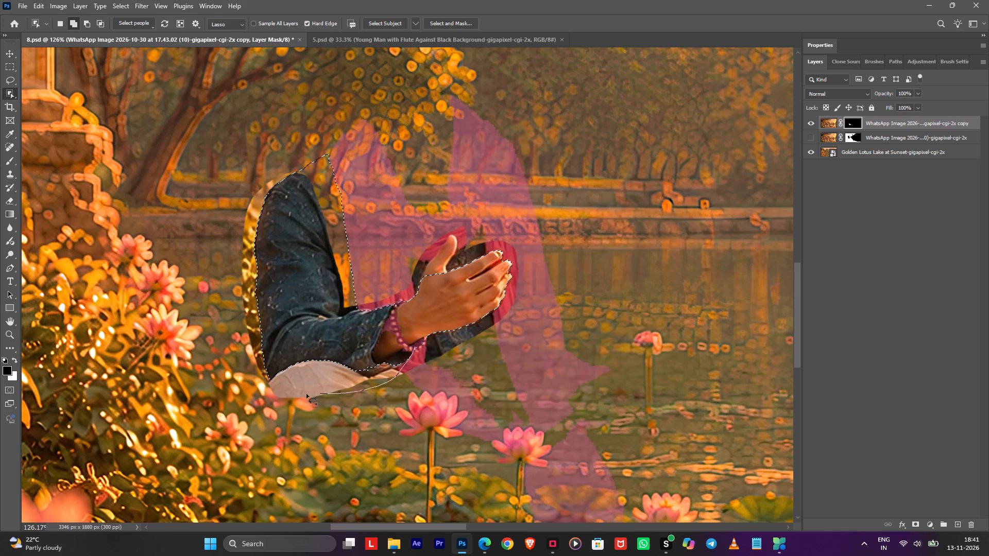
left_click_drag(306, 394, 261, 370, "shift")
Add the thumb and its outer edge to the arm selection with the Object Selection lasso.
left_click_drag(425, 281, 439, 244, "shift")
left_click(440, 240, "shift")
left_click_drag(445, 235, 451, 229, "shift")
left_click_drag(451, 228, 430, 280, "shift")
left_click(487, 203, "shift")
left_click_drag(421, 285, 447, 232, "shift")
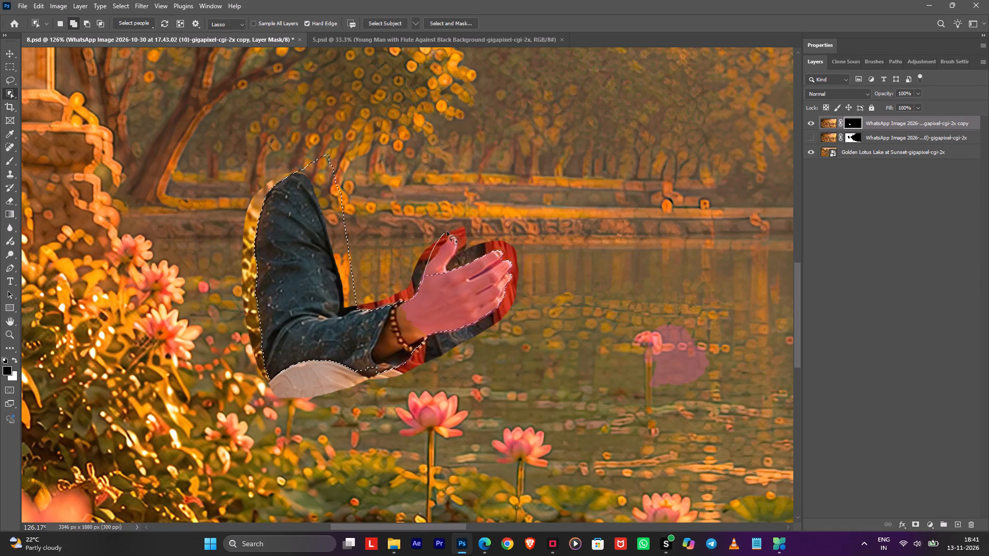
left_click_drag(447, 232, 435, 281, "shift")
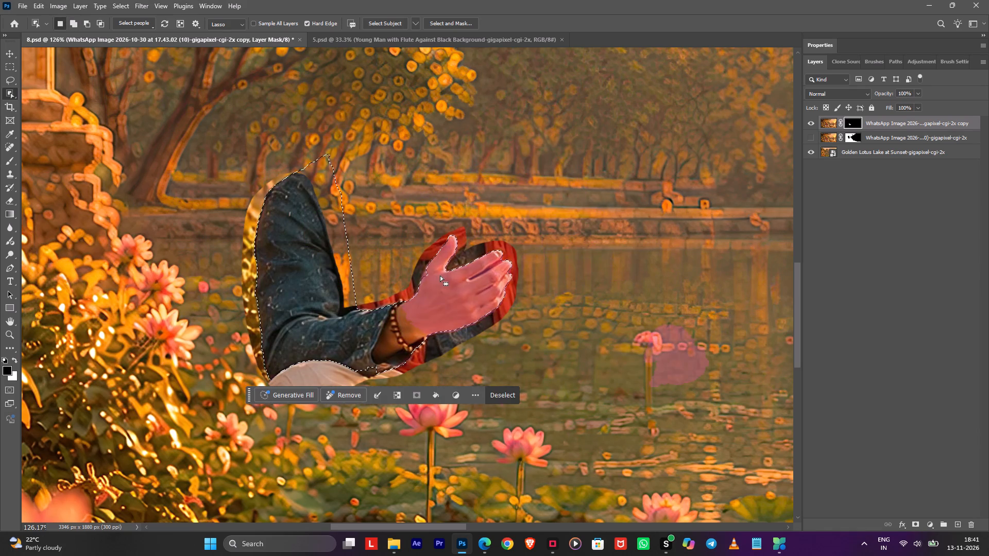
scroll(440, 275, "up", 8)
left_click_drag(433, 267, 425, 307, "shift")
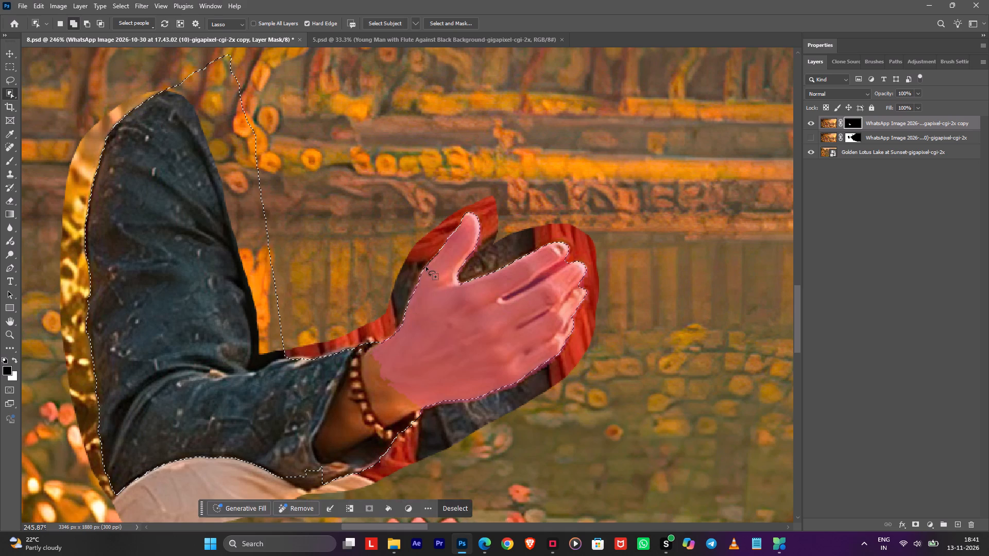
left_click_drag(432, 257, 430, 289, "shift")
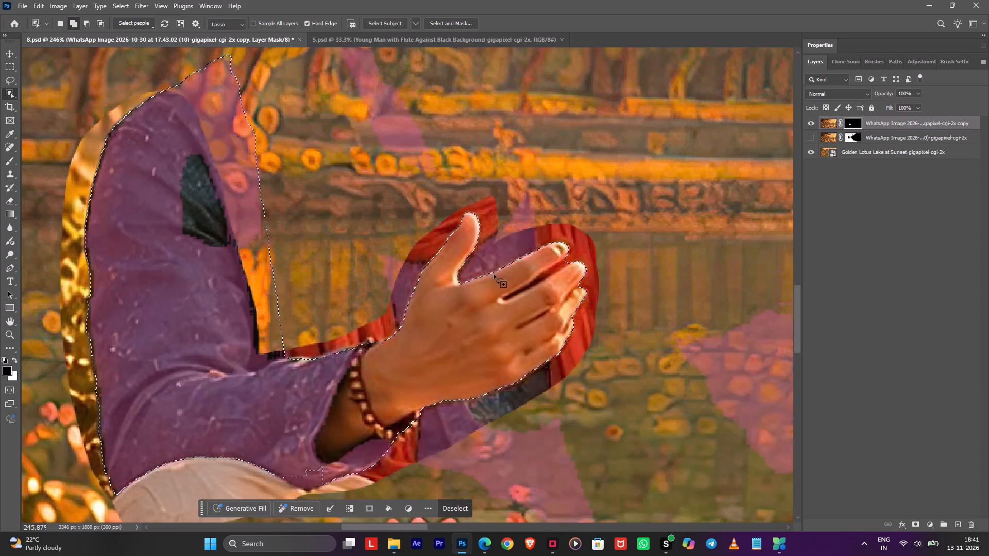
Subtract the gaps between the index and middle fingers and around the fingertips from the selection with the Object Selection lasso.
left_click_drag(581, 247, 506, 299, "alt")
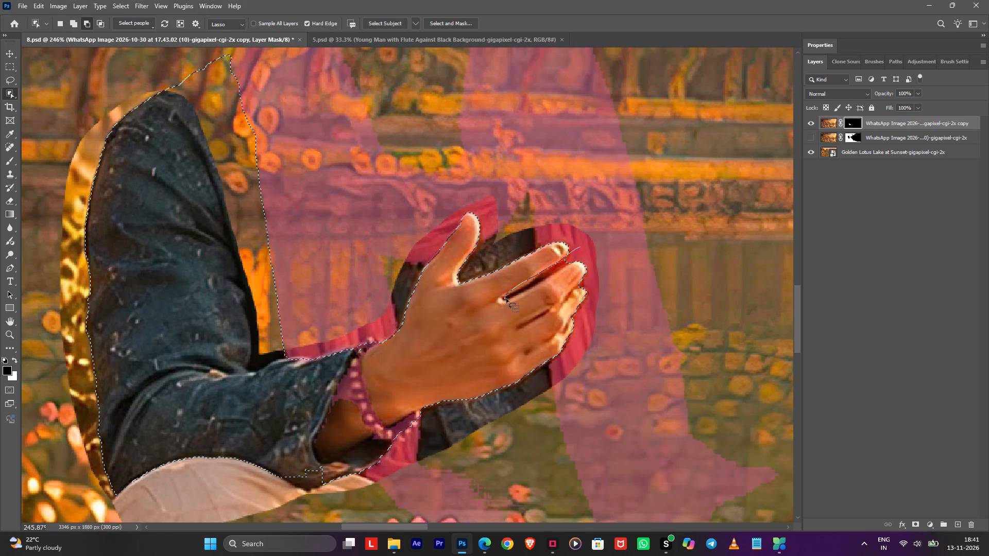
left_click_drag(506, 299, 575, 252, "alt")
left_click(493, 208)
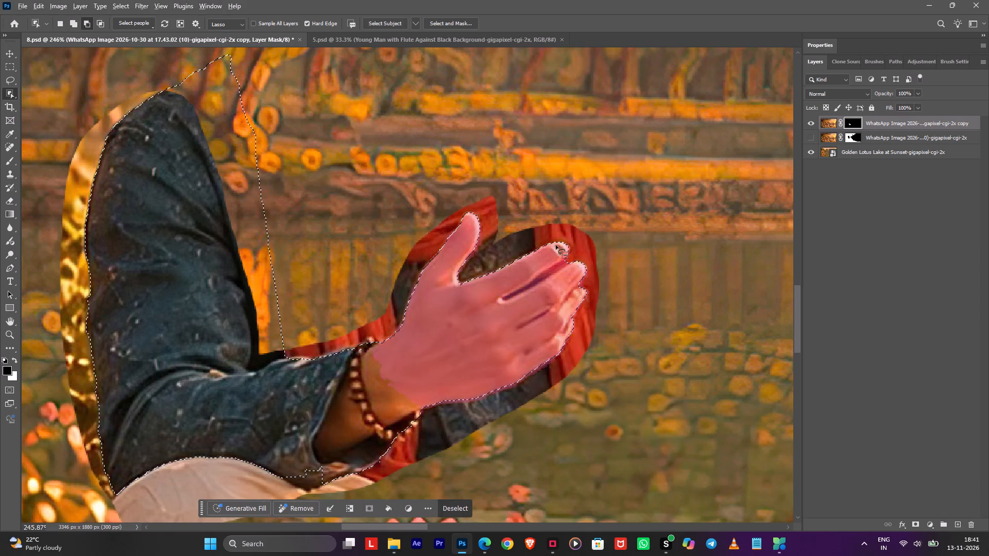
left_click_drag(583, 244, 578, 265, "alt")
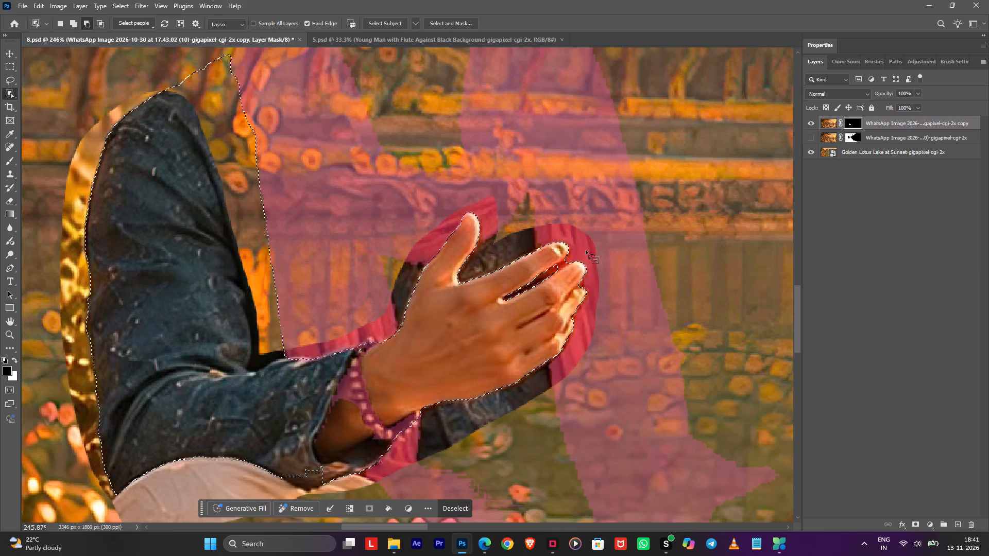
left_click_drag(586, 237, 578, 251, "alt")
left_click_drag(592, 269, 596, 275, "alt")
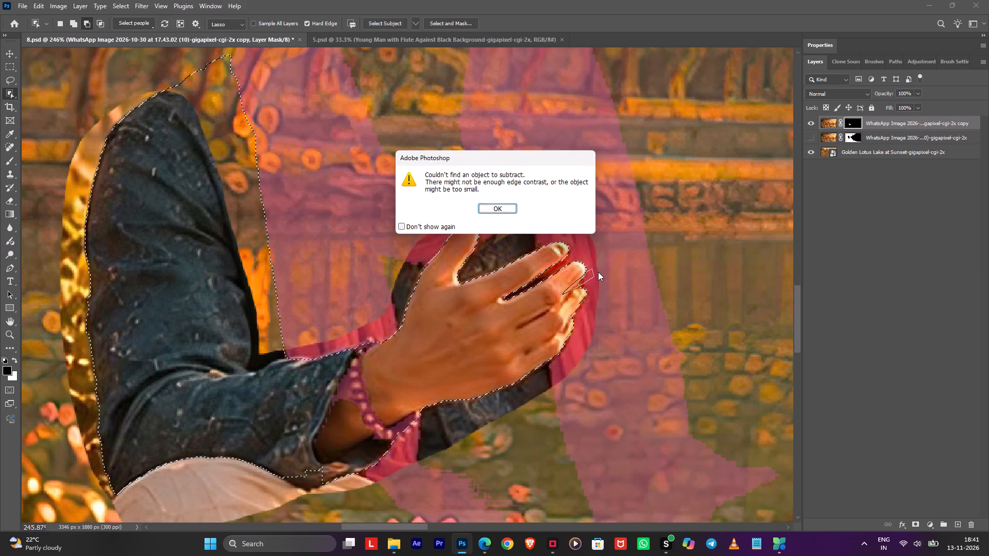
left_click(514, 199)
left_click(506, 203)
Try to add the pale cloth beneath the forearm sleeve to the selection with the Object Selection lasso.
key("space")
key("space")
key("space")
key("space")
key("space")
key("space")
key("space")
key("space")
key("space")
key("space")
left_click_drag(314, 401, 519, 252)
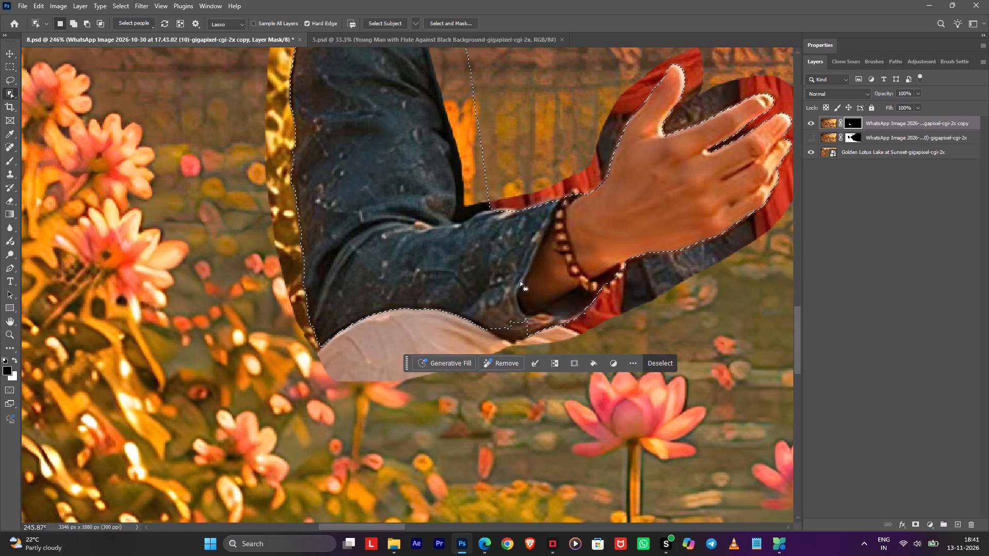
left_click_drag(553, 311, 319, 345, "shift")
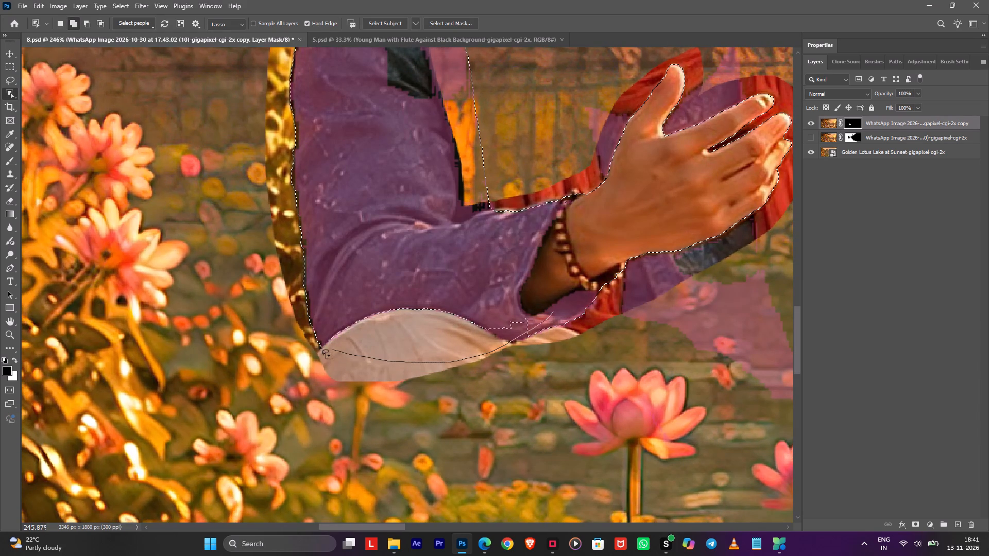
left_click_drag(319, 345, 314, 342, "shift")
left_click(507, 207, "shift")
Extend the selection over the pale cloth beneath the sleeve with a 71 px Quick Selection brush, undoing the last dab.
key("shift+w")
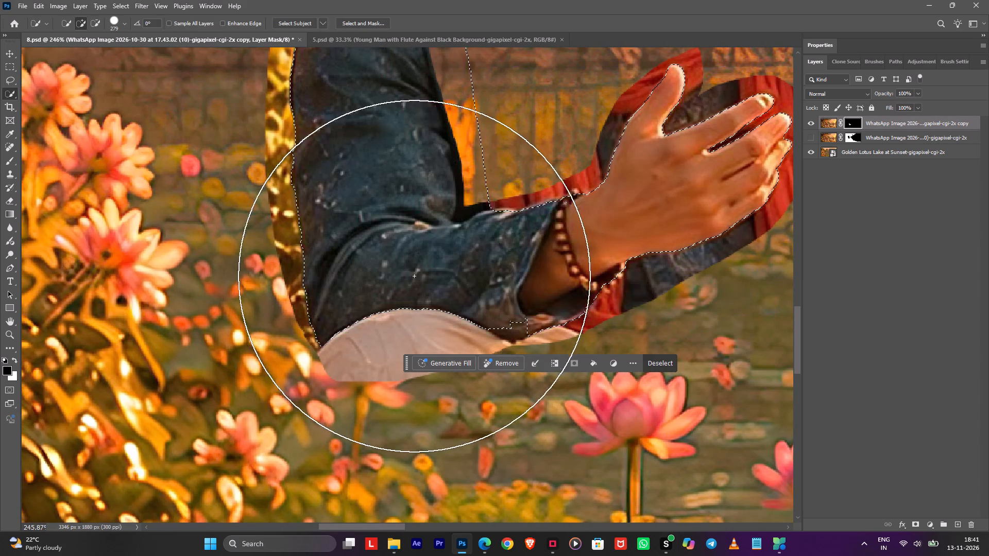
right_click_drag(498, 277, 366, 282, "alt")
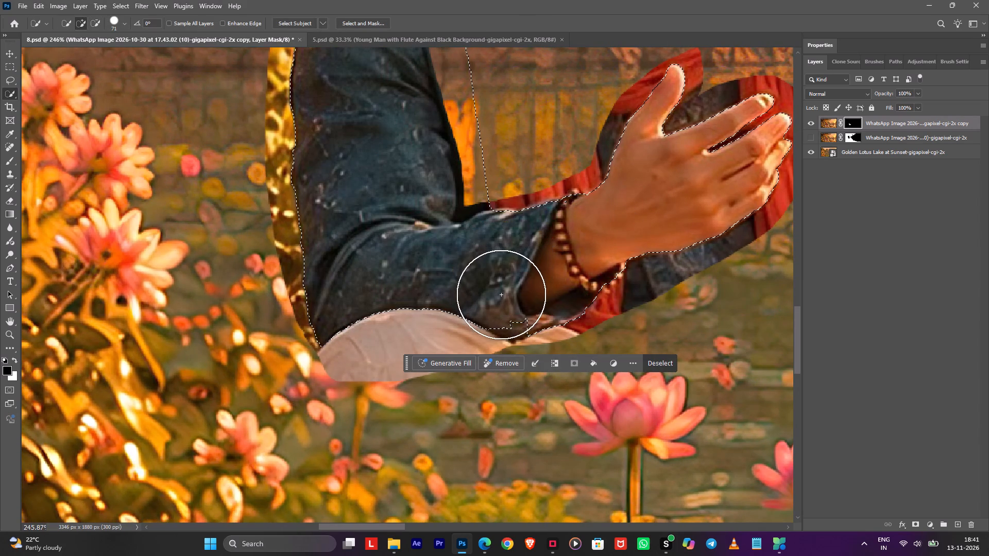
left_click(501, 295)
left_click(455, 302)
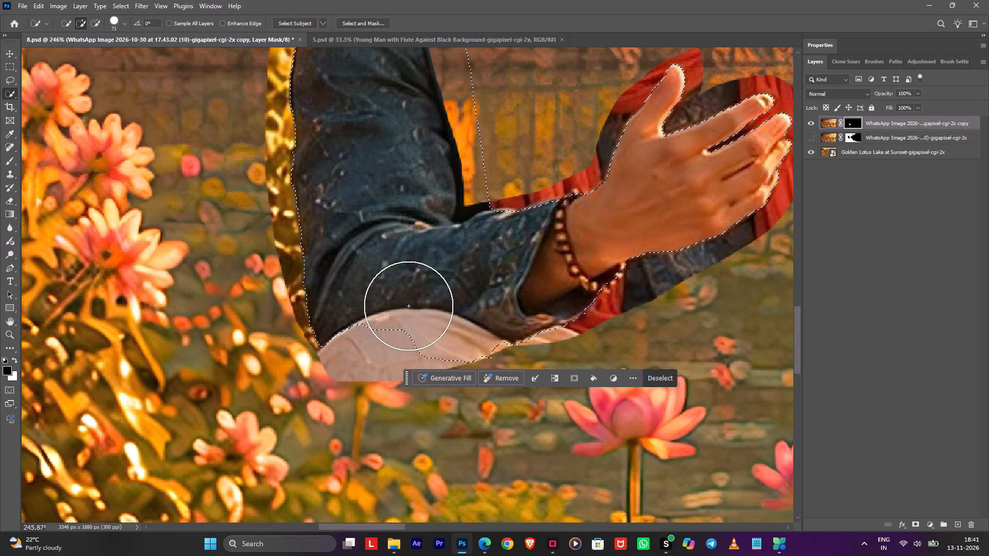
left_click(401, 306)
left_click(369, 315)
key("ctrl+z")
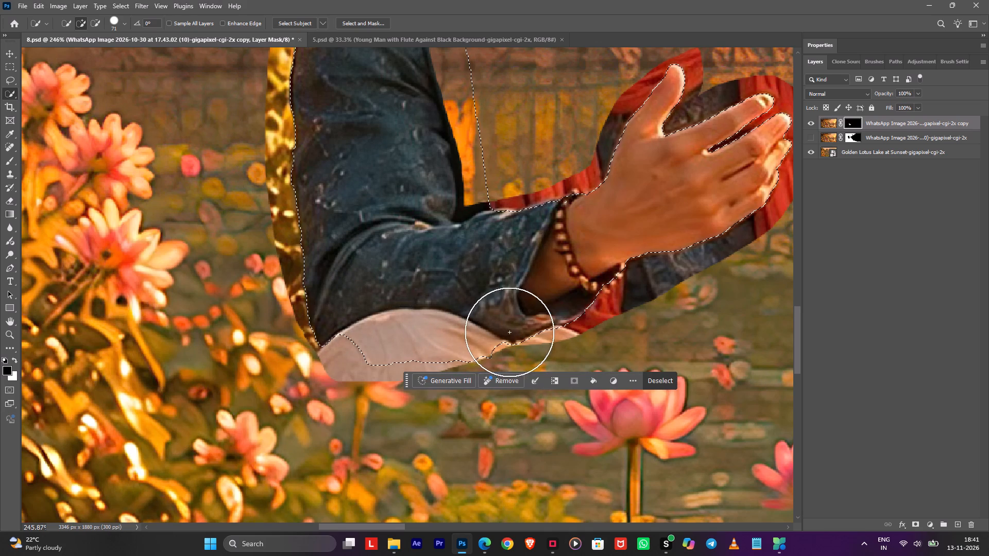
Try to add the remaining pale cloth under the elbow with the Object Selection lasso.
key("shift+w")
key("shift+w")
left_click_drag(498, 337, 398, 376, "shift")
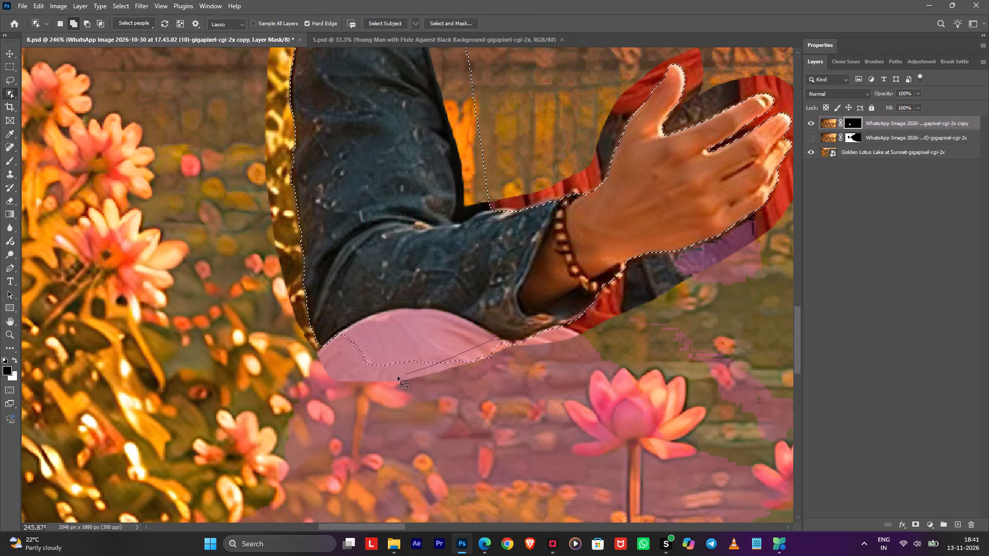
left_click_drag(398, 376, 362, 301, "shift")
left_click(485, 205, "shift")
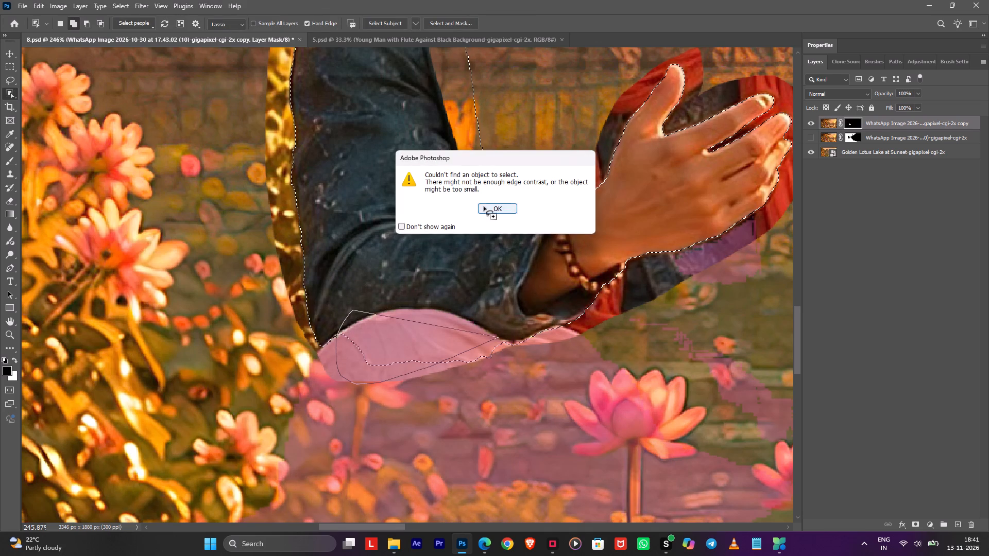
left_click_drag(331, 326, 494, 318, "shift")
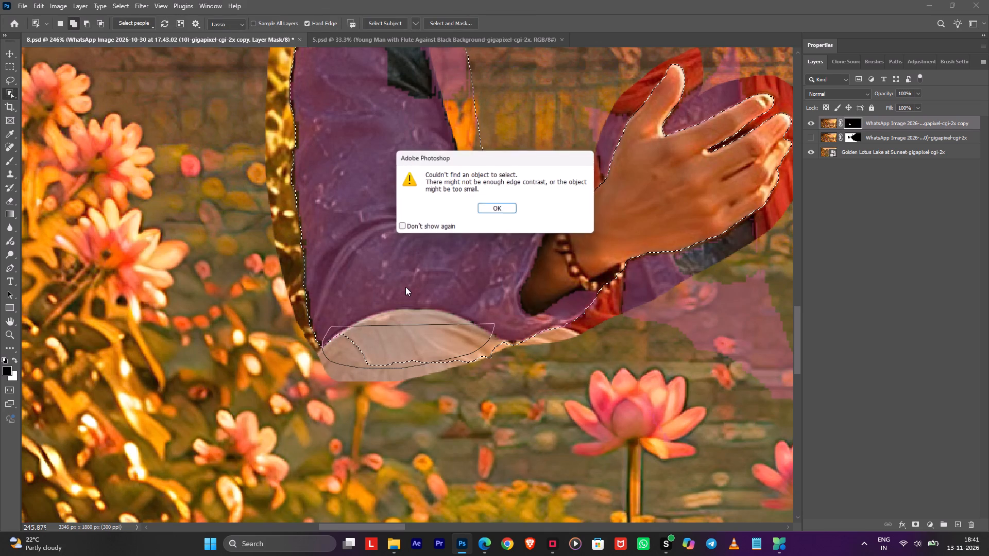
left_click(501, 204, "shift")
Invert the selection, paint black on the layer mask around the sleeve and hand, and deselect.
scroll(557, 255, "down", 5, "alt")
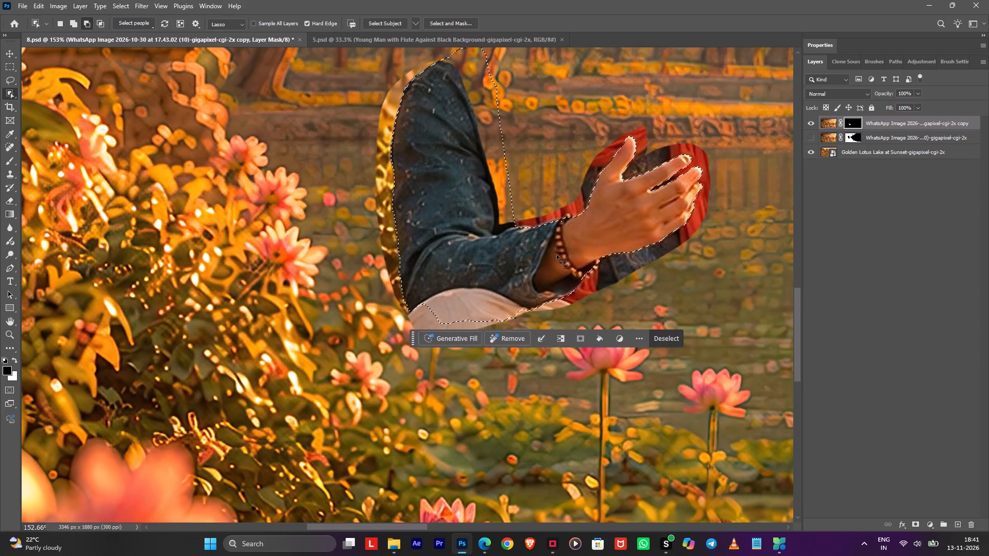
key("b")
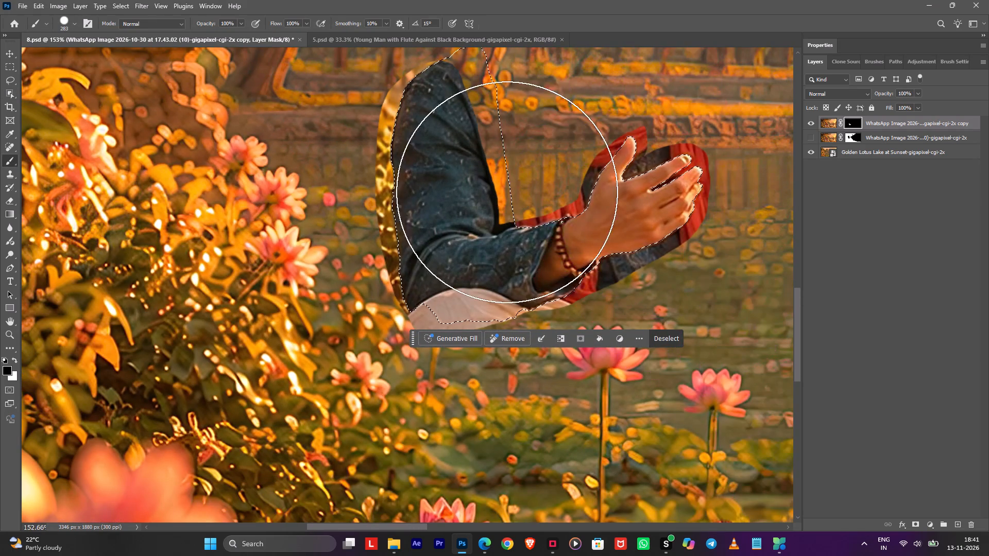
key("ctrl+shift+i")
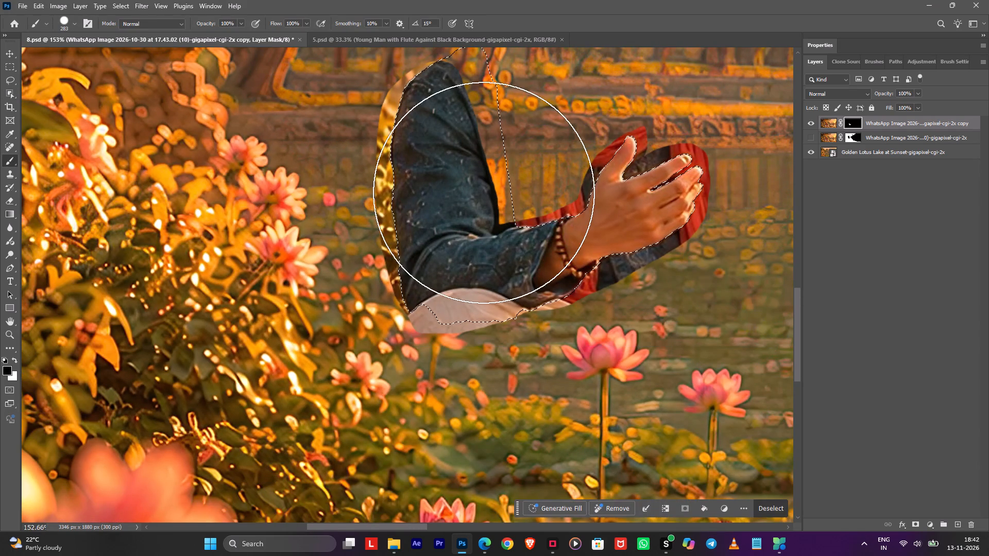
left_click_drag(465, 131, 518, 291)
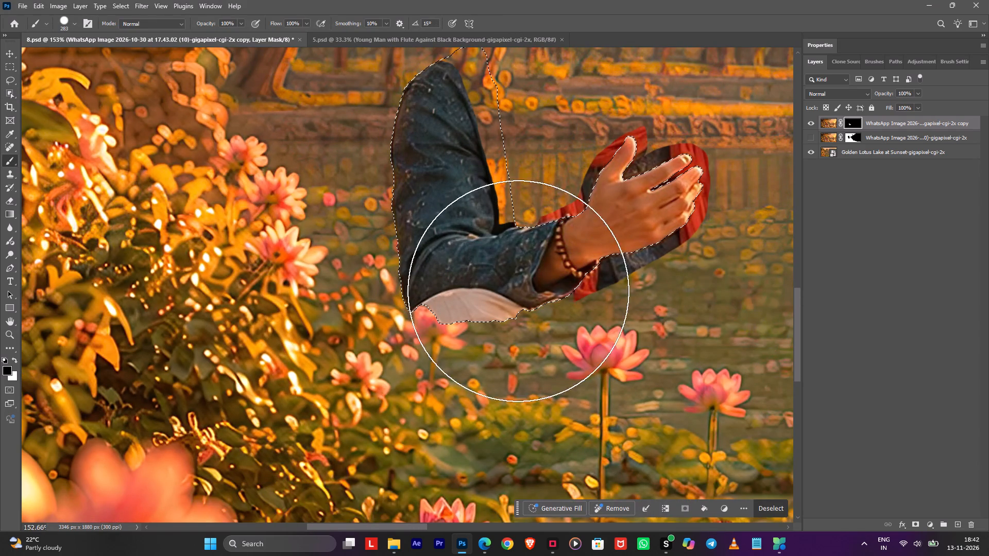
left_click_drag(518, 291, 684, 163)
left_click(769, 506)
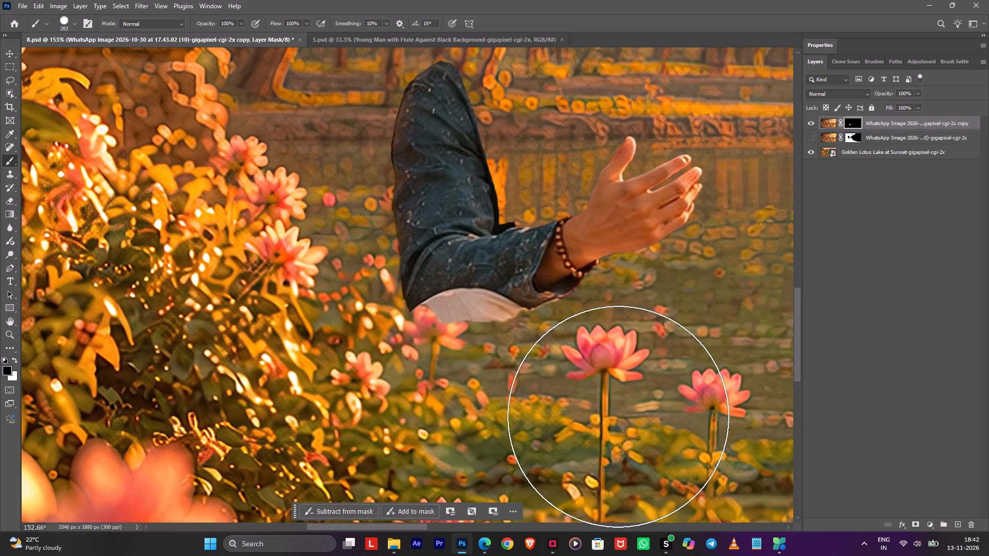
Paint white on the mask with a 56 px brush to bring back the pale cloth along the forearm's underside.
right_click_drag(549, 325, 459, 323, "alt")
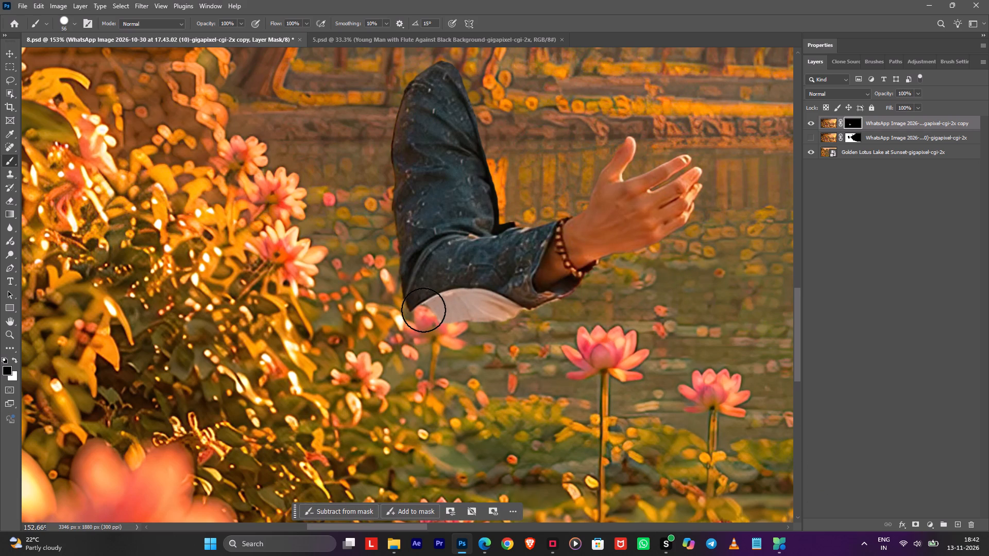
key("x")
left_click_drag(429, 302, 524, 282)
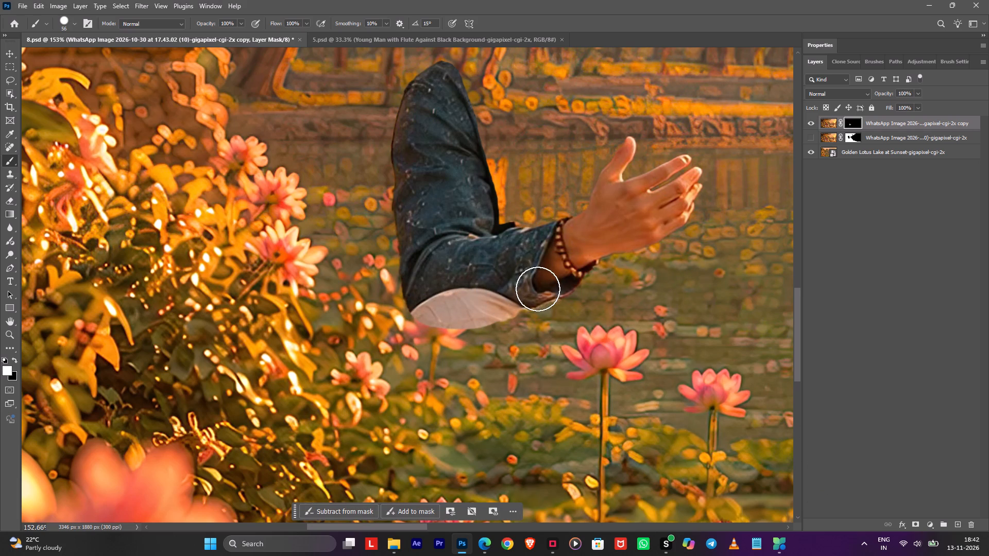
left_click(525, 289)
left_click(465, 301, "shift")
Paint black on the mask along the lower edge of the cuff and elbow to clean the outline.
key("x")
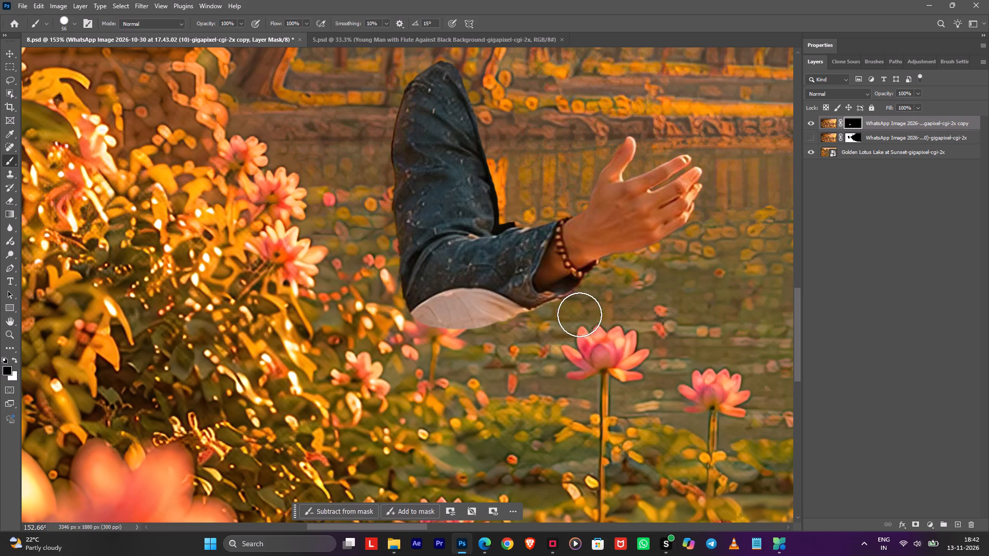
left_click_drag(579, 315, 412, 346)
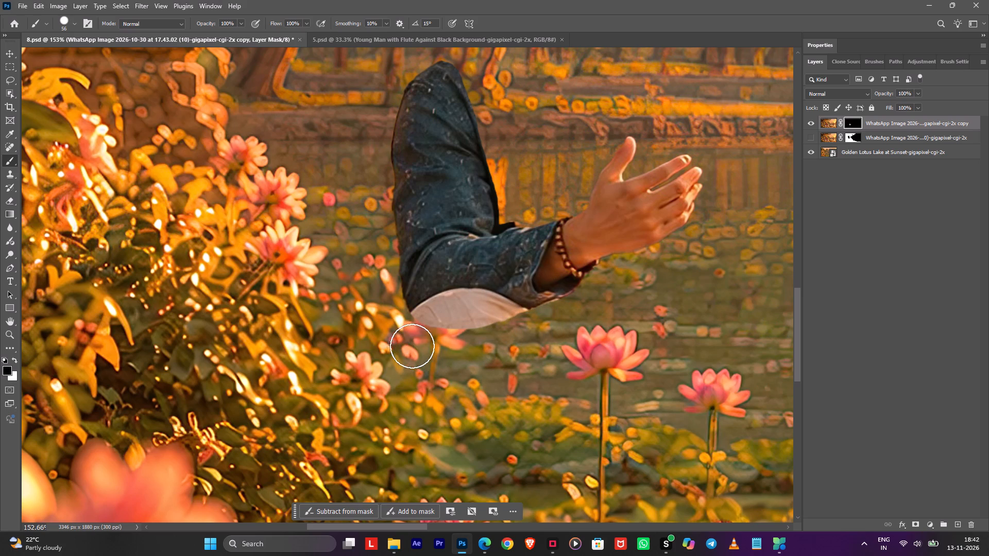
left_click_drag(412, 346, 372, 310)
On the copy's image, heal the pale cloth under the forearm into denim with an 80 px Content-Aware Spot Healing Brush.
scroll(427, 286, "up", 4, "alt")
key("j")
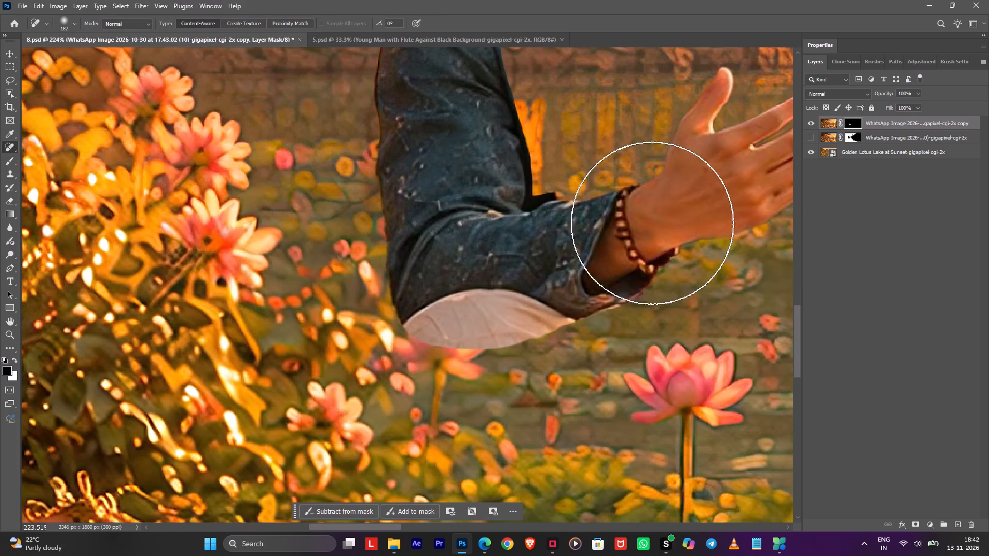
left_click(833, 124)
right_click_drag(468, 333, 409, 341, "alt")
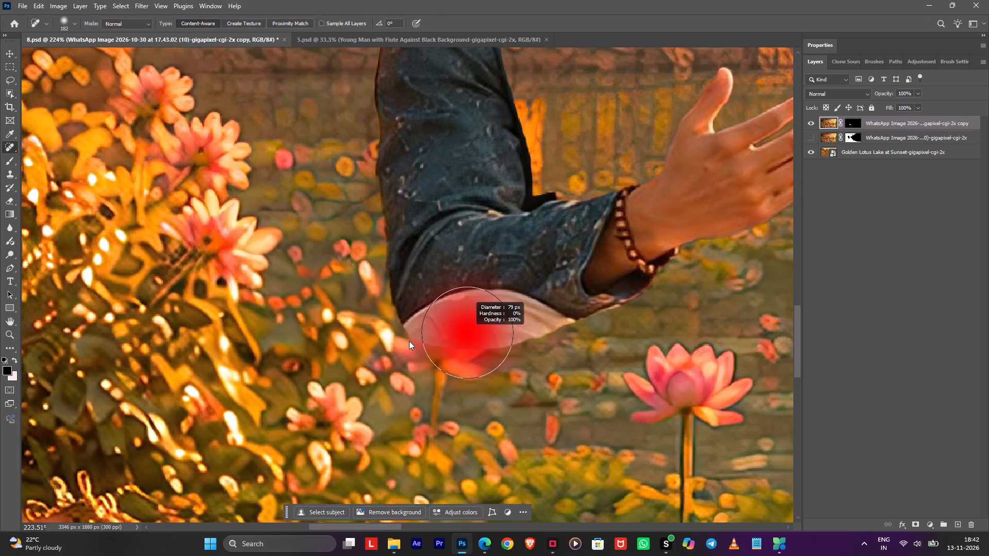
right_click_drag(409, 341, 408, 342, "alt")
left_click_drag(427, 320, 493, 314)
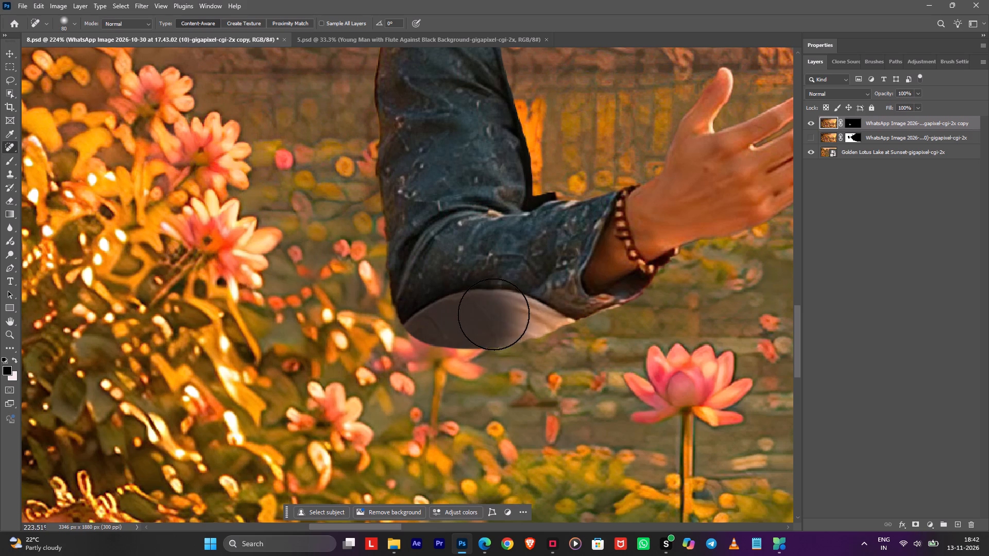
left_click_drag(493, 314, 488, 342)
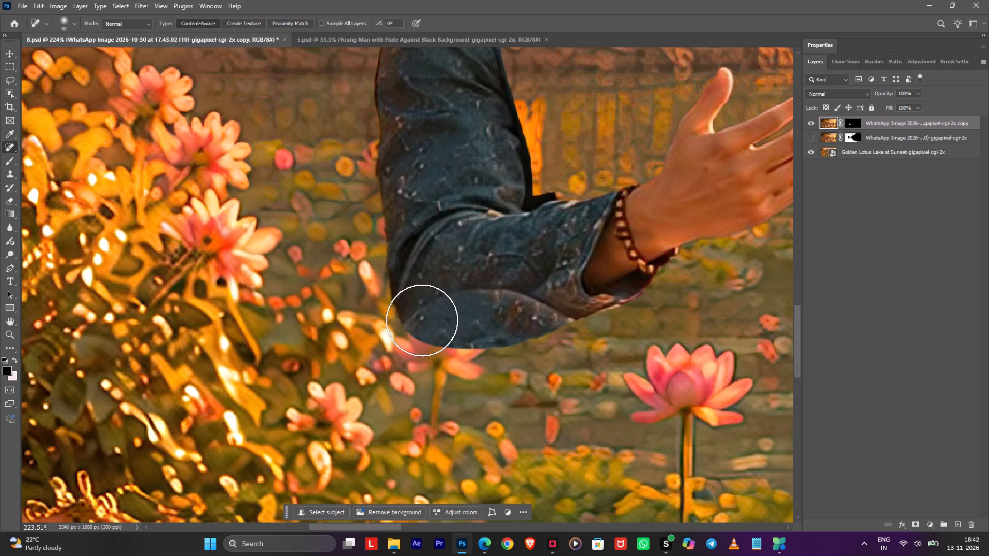
Heal the lower forearm and elbow of the sleeve copy into dark denim with the 80 px Spot Healing Brush.
left_click_drag(505, 292, 480, 327)
left_click_drag(465, 291, 470, 305)
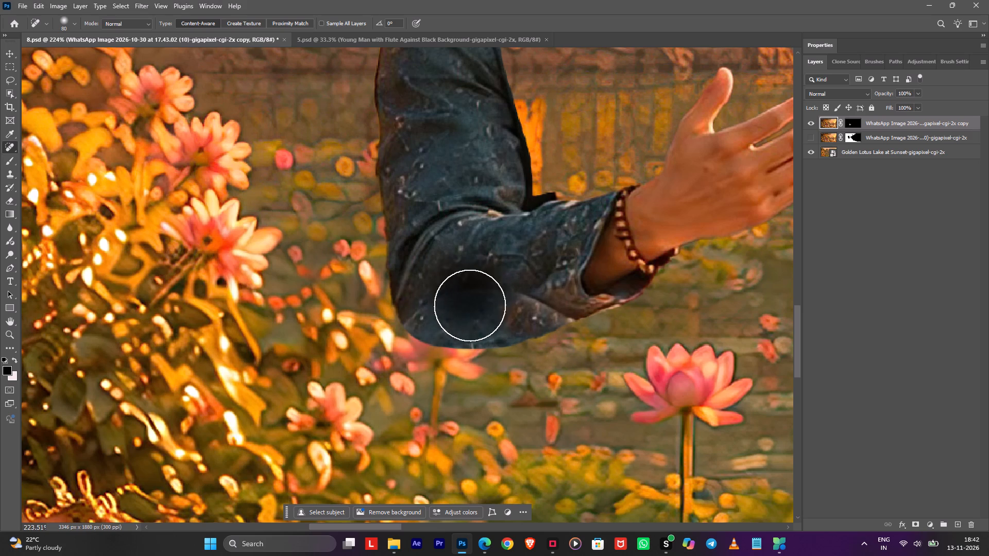
left_click_drag(470, 305, 452, 359)
left_click_drag(440, 307, 435, 344)
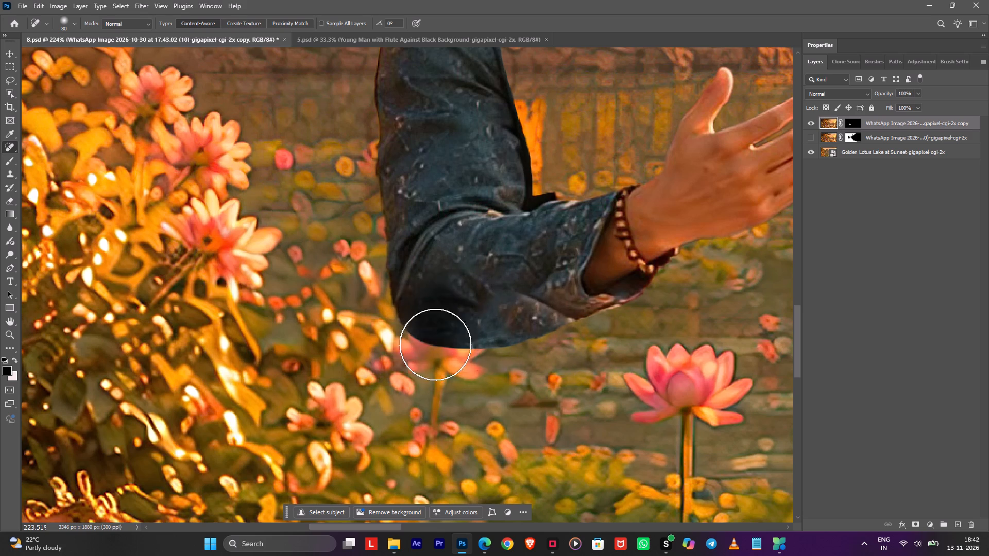
left_click_drag(435, 344, 437, 345)
left_click_drag(510, 306, 526, 329)
left_click(551, 325)
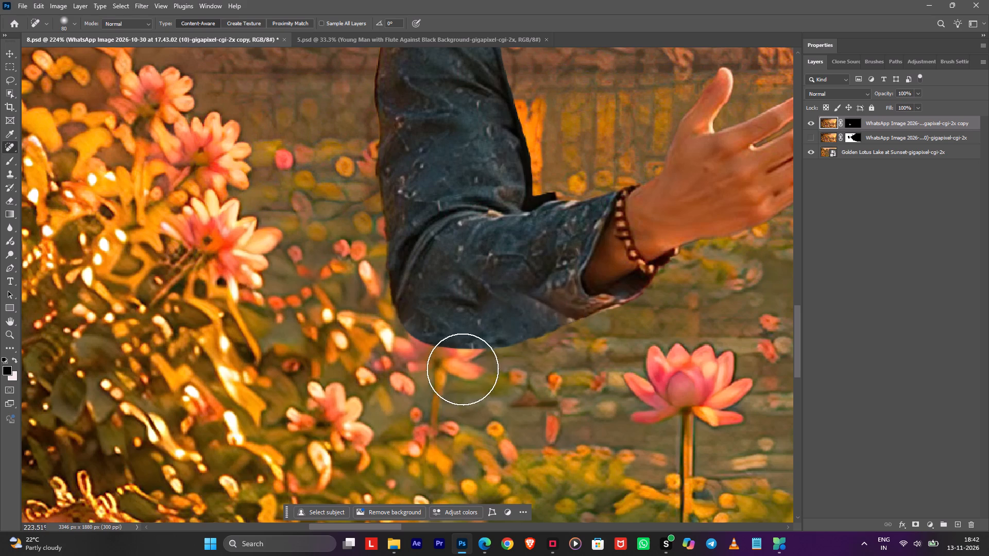
Smooth the remaining blotches on the sleeve's underside and elbow edge with the Content-Aware Spot Healing Brush.
scroll(481, 342, "down", 5, "alt")
scroll(496, 321, "up", 5, "alt")
left_click_drag(519, 320, 533, 355)
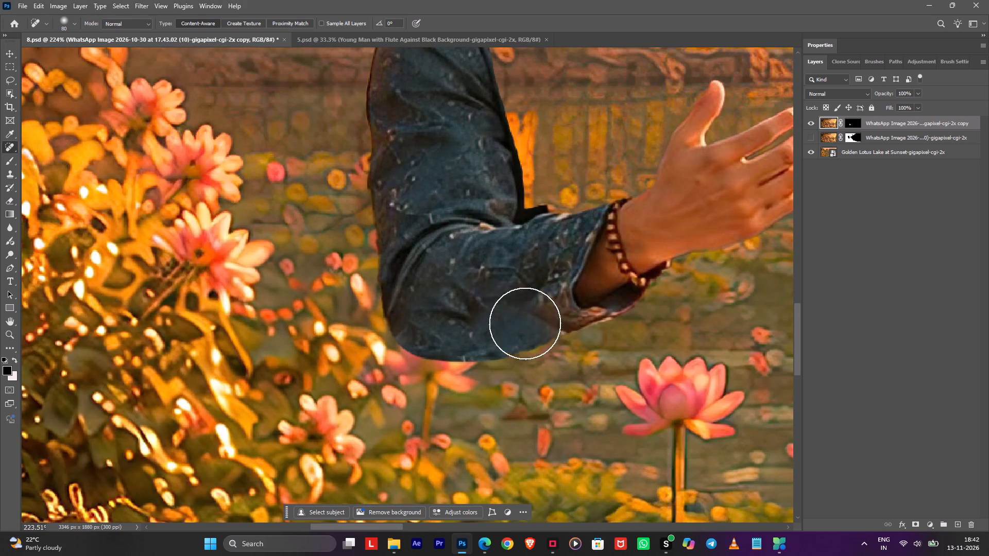
left_click_drag(525, 314, 534, 358)
left_click_drag(447, 316, 474, 334)
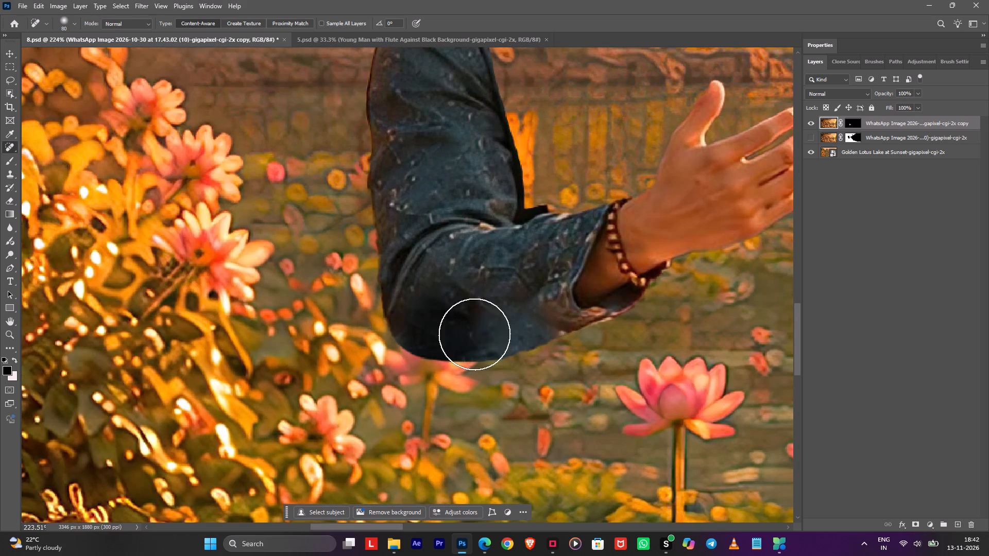
left_click_drag(474, 334, 417, 332)
key("ctrl+z")
left_click_drag(453, 319, 411, 368)
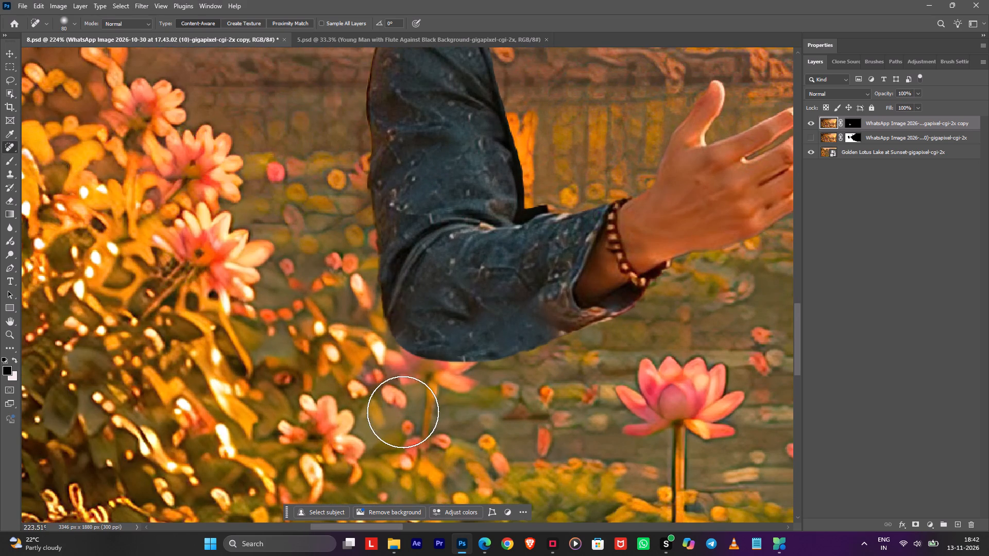
left_click_drag(448, 304, 403, 320)
left_click_drag(458, 330, 390, 324)
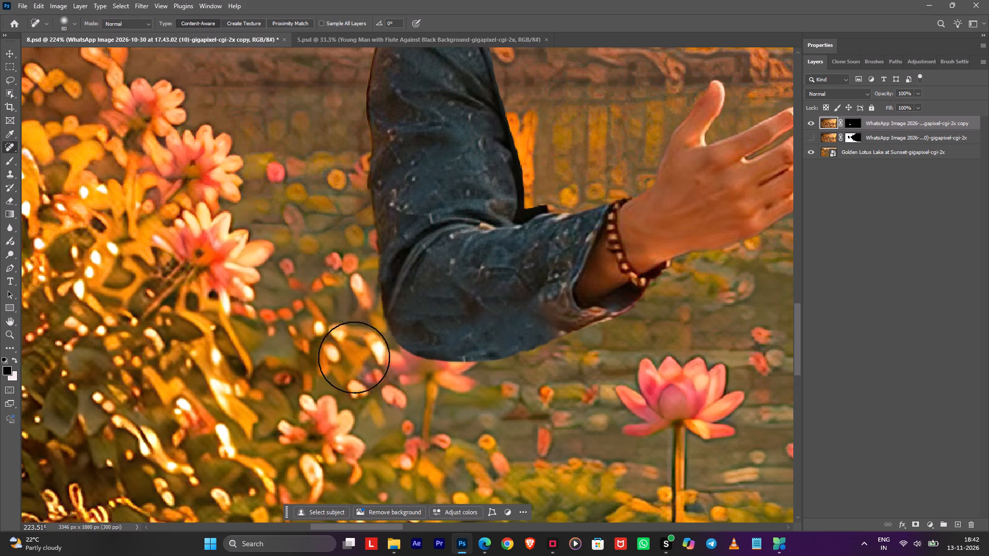
left_click_drag(490, 354, 412, 362)
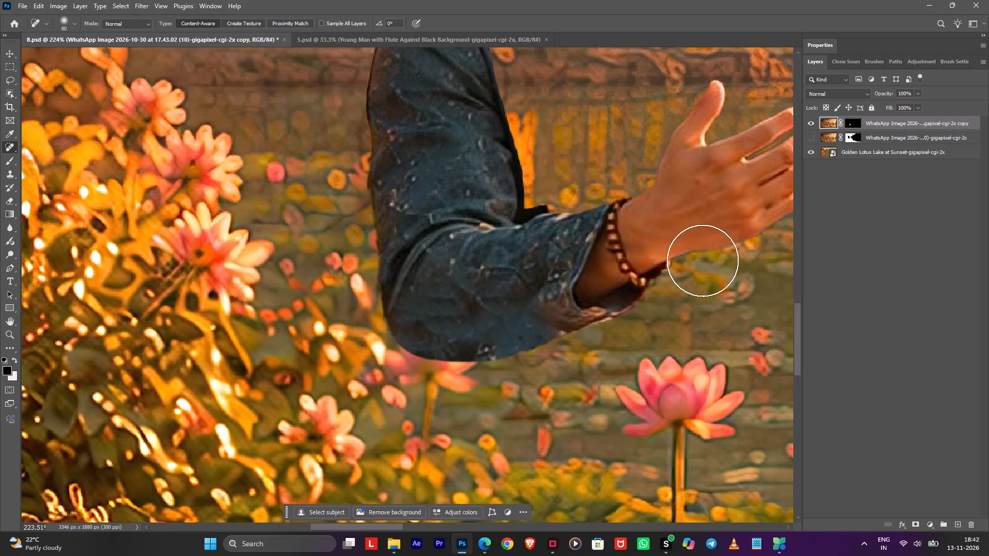
left_click(809, 133)
scroll(694, 221, "down", 8, "alt")
scroll(684, 227, "up", 1, "alt")
scroll(684, 227, "down", 1, "alt")
key("space")
key("space")
key("space")
key("space")
key("space")
key("space")
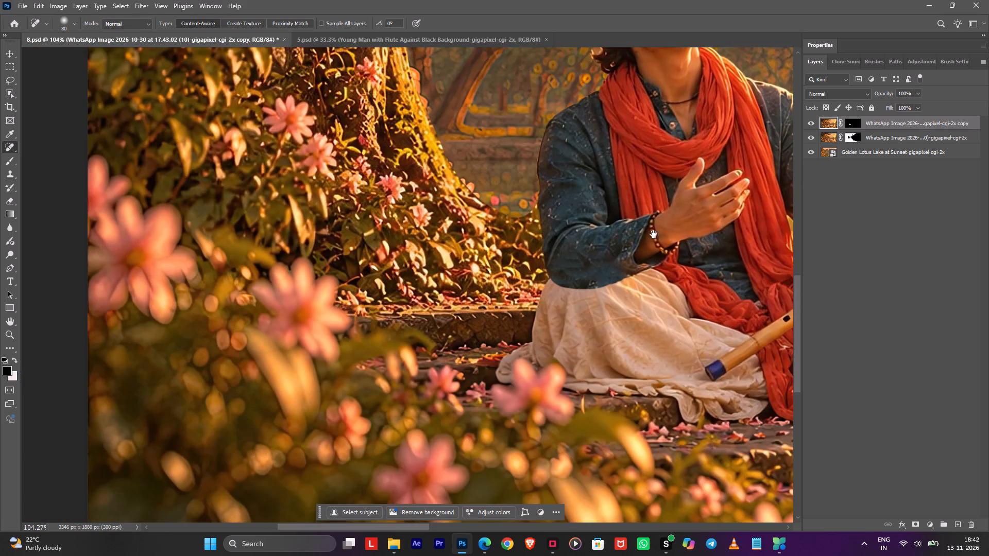
left_click_drag(632, 242, 504, 294)
left_click_drag(870, 119, 870, 142)
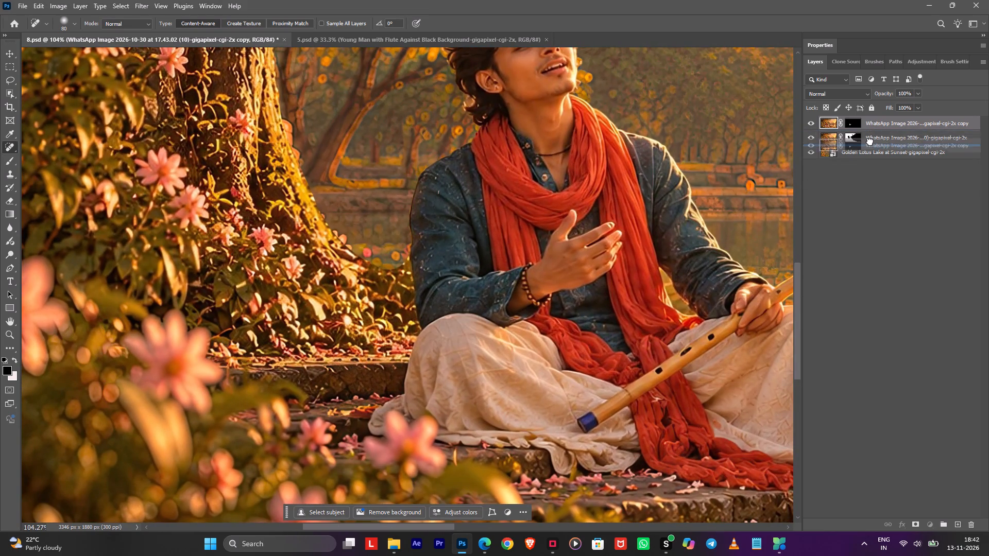
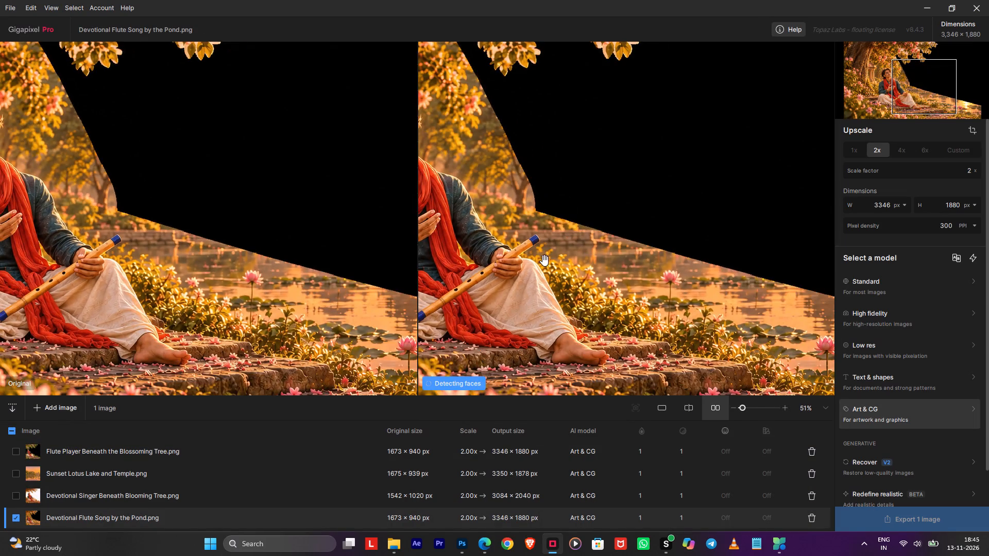
left_click_drag(539, 260, 728, 274)
scroll(643, 257, "up", 1)
scroll(643, 257, "down", 1)
scroll(643, 257, "up", 18)
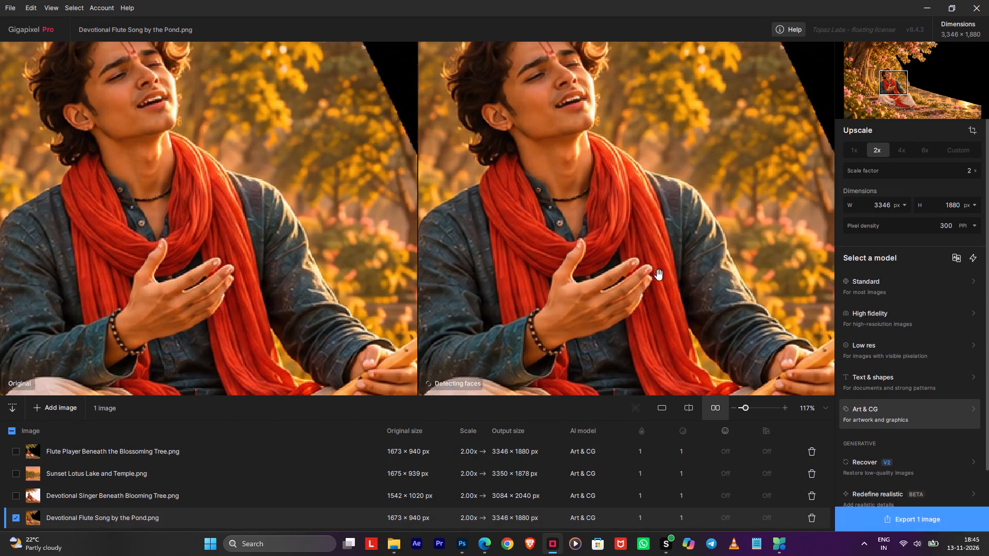
scroll(774, 300, "down", 8)
scroll(774, 300, "up", 1)
scroll(774, 300, "down", 7)
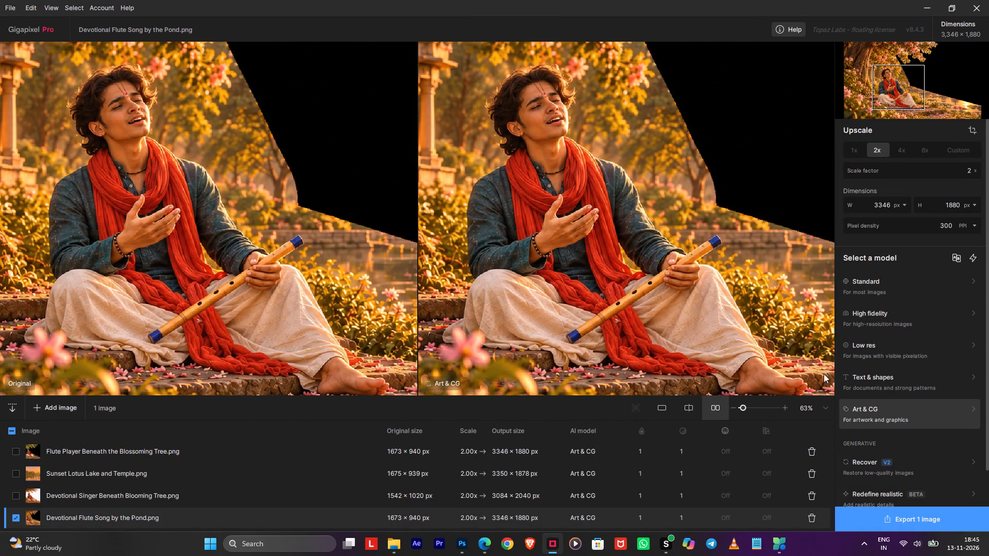
left_click(890, 517)
left_click(755, 435)
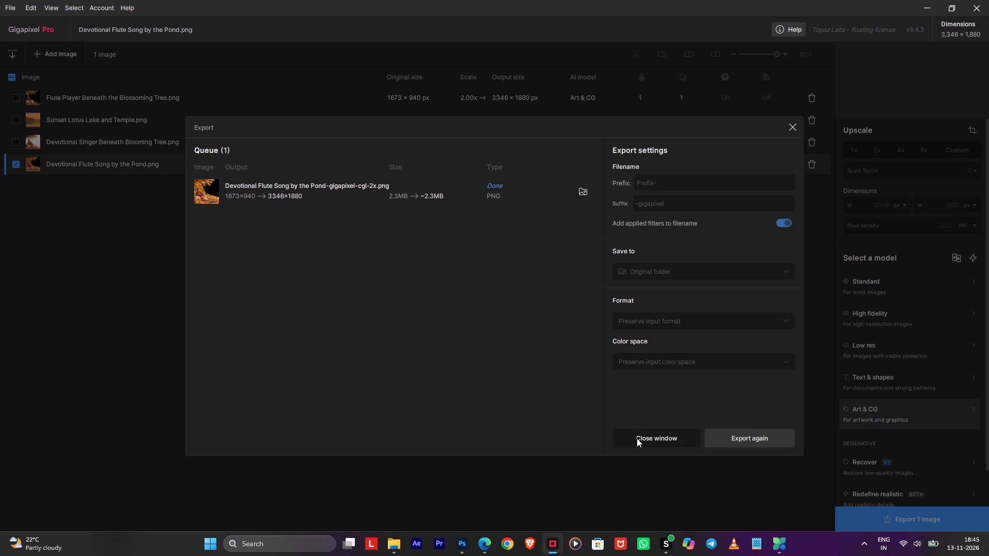
left_click(637, 438)
Switch to Photoshop and place the upscaled Devotional Flute Song by the Pond image from Downloads as the top layer of 8.psd.
left_click(465, 547)
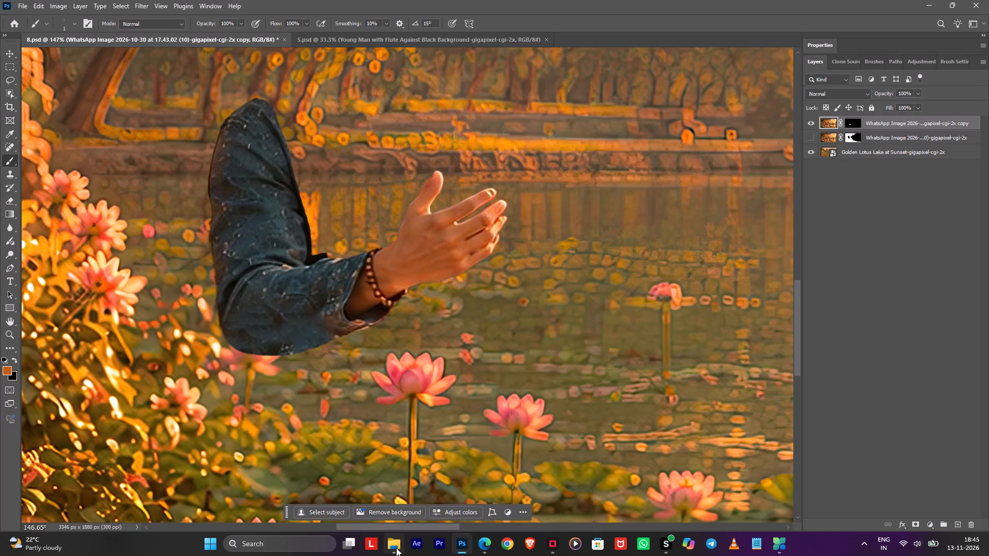
left_click(376, 526)
left_click(391, 540)
double_click(95, 29)
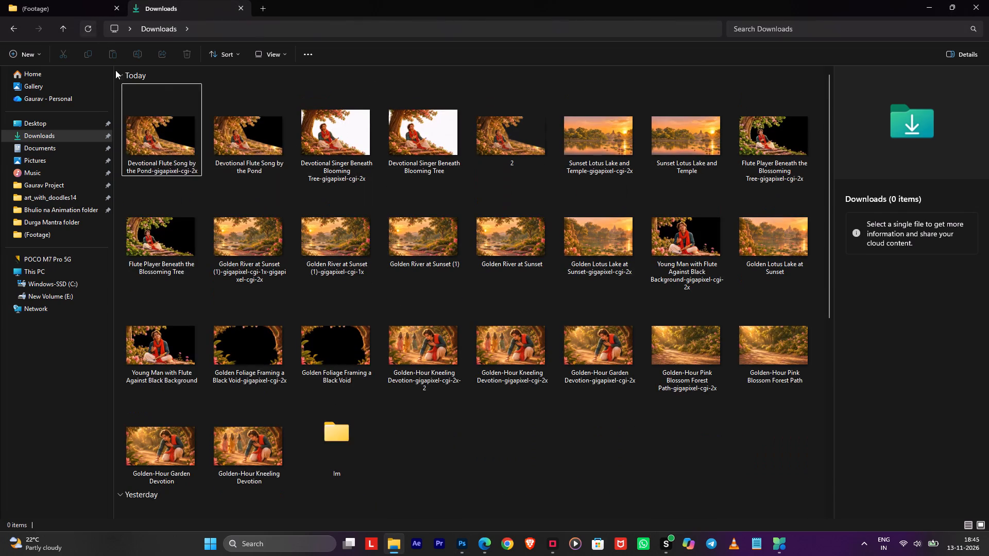
left_click(150, 128)
key("alt+Tab")
scroll(471, 354, "down", 6, "ctrl")
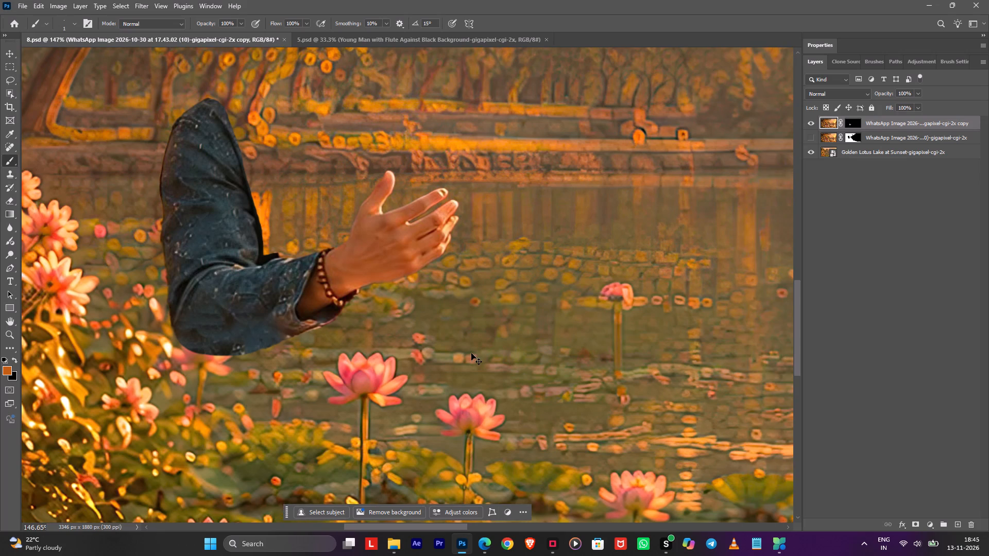
scroll(471, 352, "down", 14, "alt")
key("space")
key("space")
key("space")
key("space")
key("space")
key("space")
key("space")
key("space")
key("space")
key("space")
key("space")
key("space")
key("space")
key("space")
key("space")
key("space")
key("space")
key("space")
key("space")
key("space")
left_click_drag(534, 338, 420, 324)
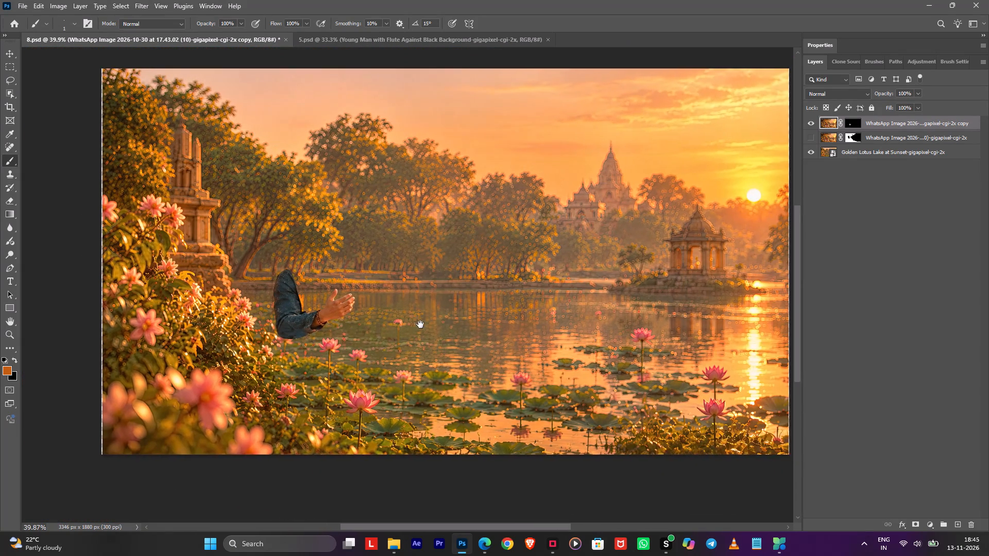
left_click_drag(420, 324, 403, 336)
key("alt+Tab")
left_click_drag(150, 135, 373, 202)
key("alt+Tab")
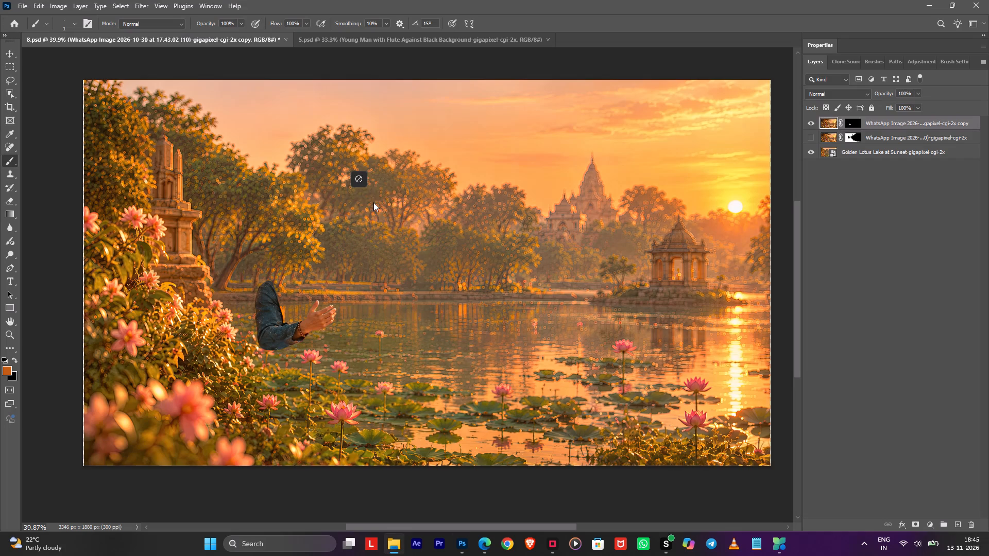
left_click_drag(373, 202, 397, 251)
left_click(839, 252)
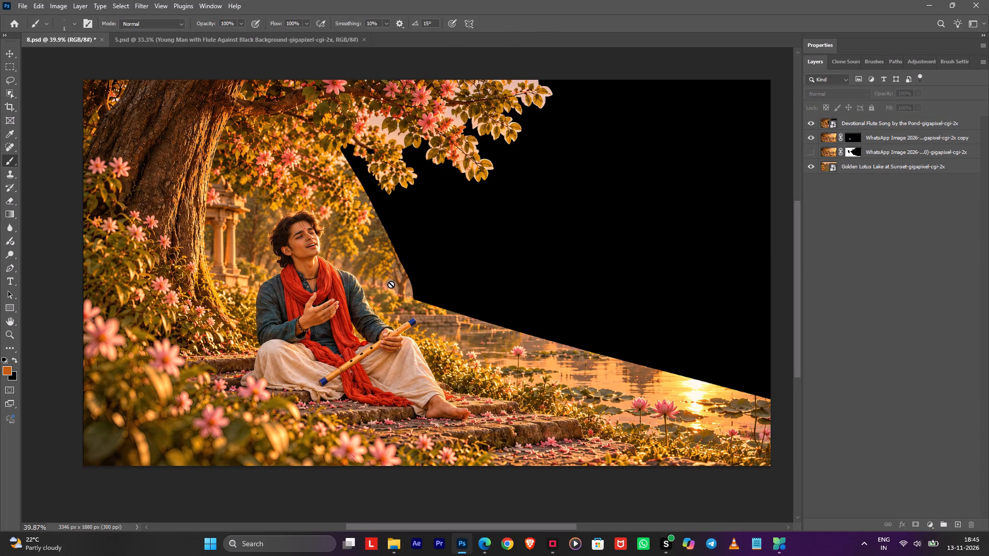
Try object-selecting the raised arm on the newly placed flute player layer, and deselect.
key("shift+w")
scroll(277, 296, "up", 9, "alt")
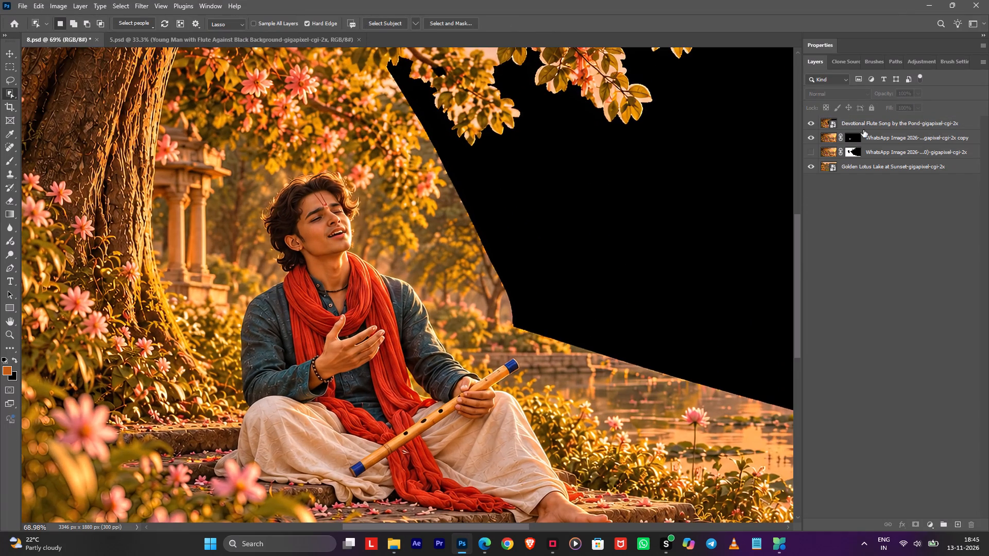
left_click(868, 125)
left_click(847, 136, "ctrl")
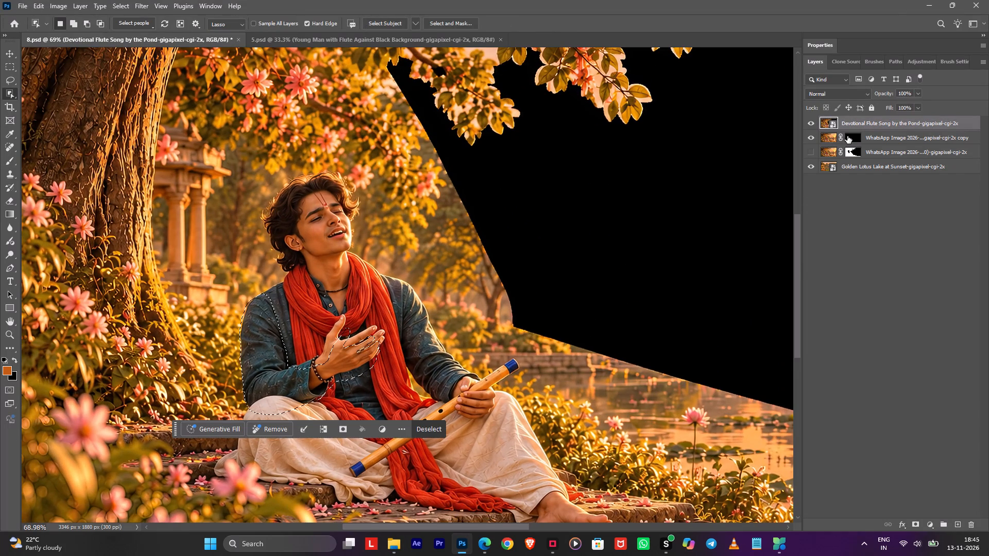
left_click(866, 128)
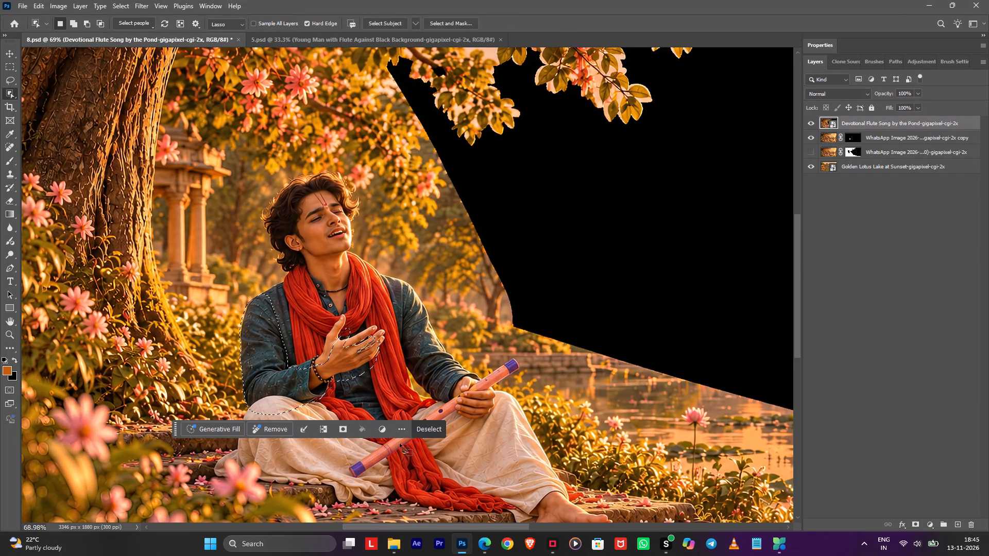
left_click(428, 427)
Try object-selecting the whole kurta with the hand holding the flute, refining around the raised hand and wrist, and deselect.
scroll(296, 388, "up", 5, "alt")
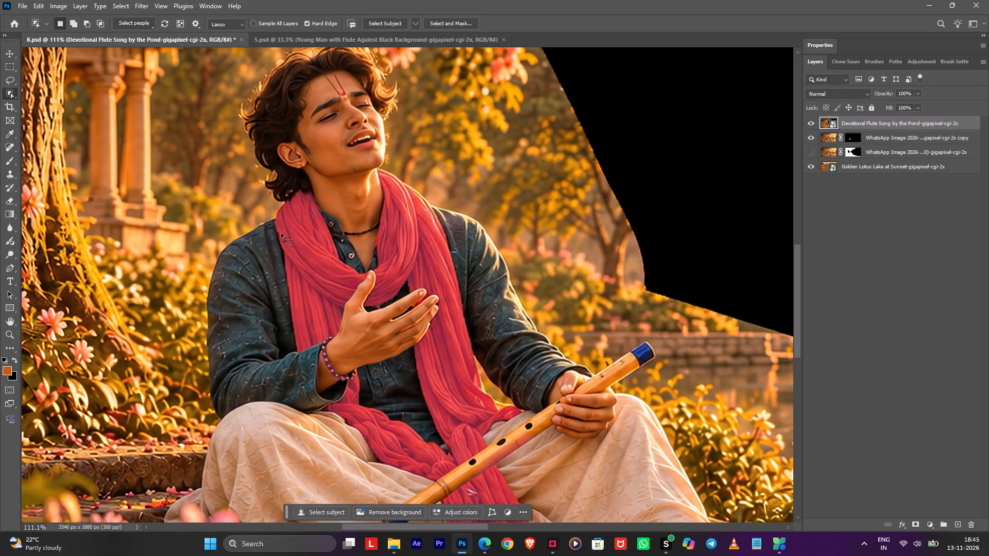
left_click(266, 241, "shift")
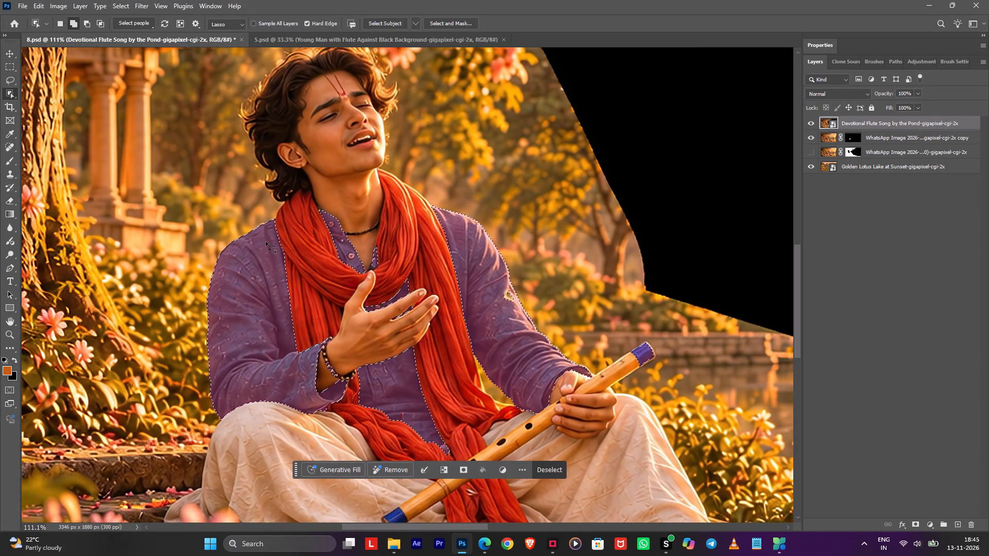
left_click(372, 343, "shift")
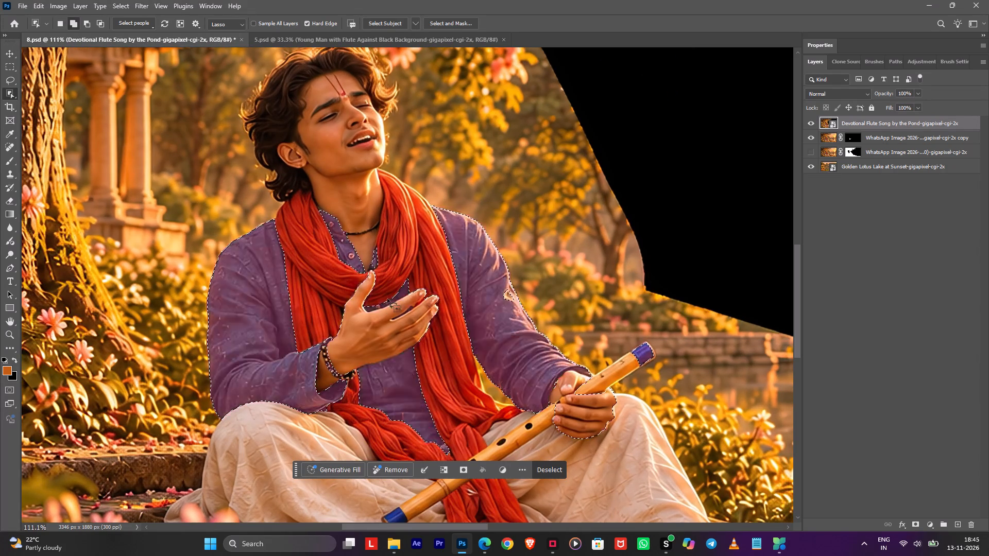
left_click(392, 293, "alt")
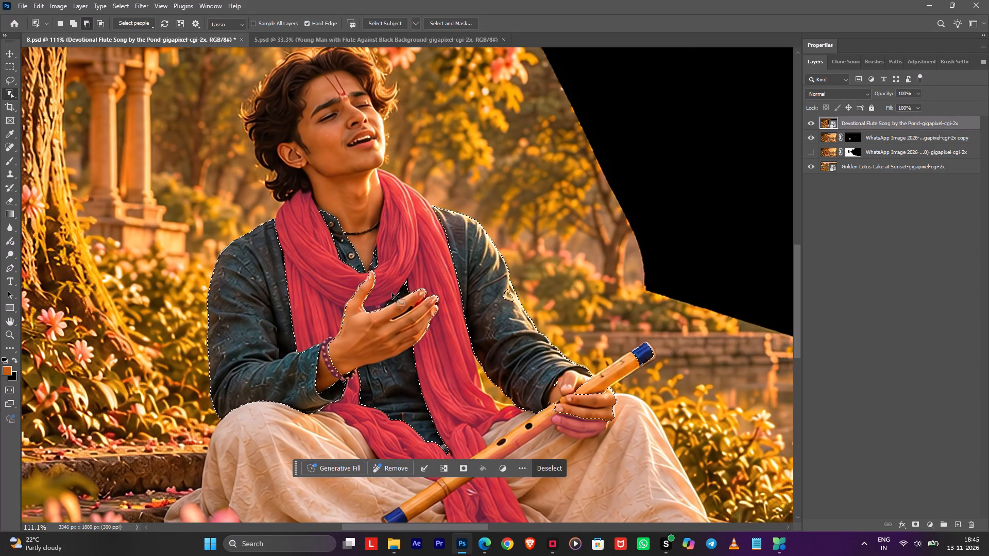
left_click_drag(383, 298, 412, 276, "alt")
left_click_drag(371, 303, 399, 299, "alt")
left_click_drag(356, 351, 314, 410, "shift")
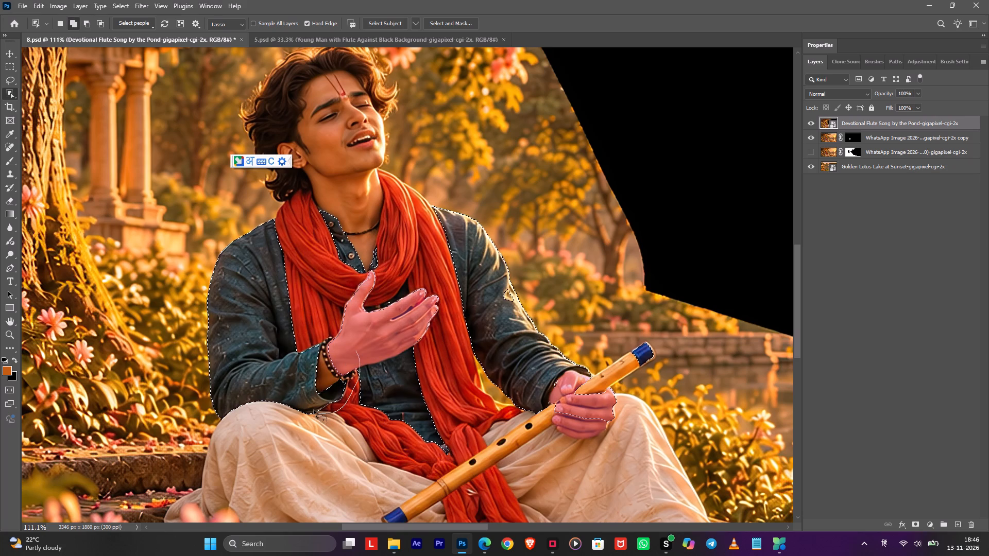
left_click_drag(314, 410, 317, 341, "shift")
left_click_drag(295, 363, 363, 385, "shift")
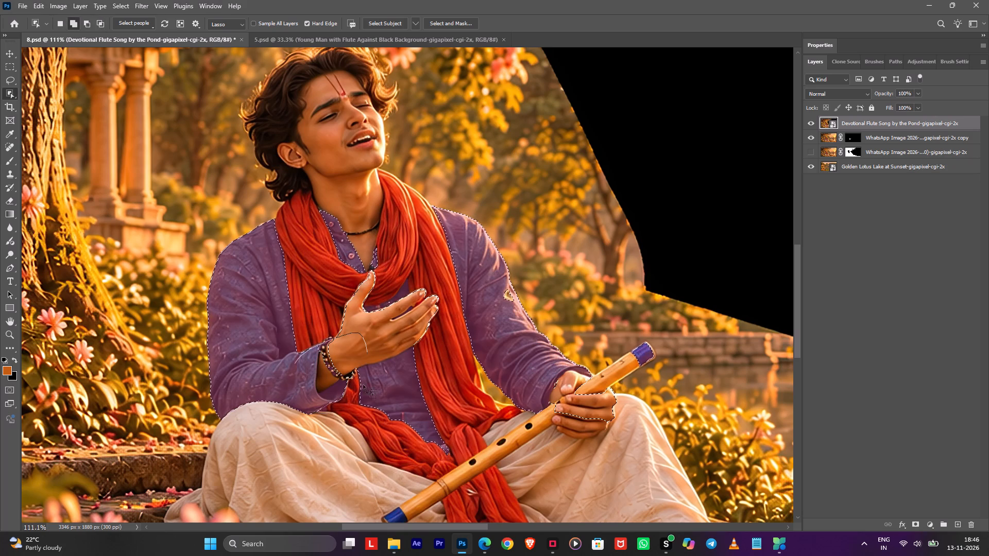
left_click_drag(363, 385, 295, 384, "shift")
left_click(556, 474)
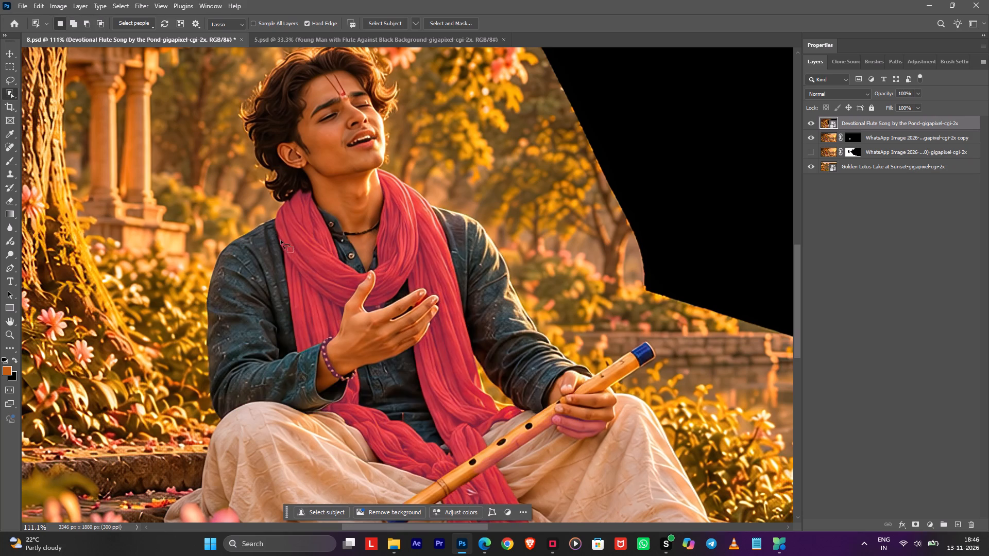
Object-select both sleeved arms, the hands and the flute on the new layer, and turn the selection into a layer mask.
left_click_drag(275, 234, 436, 331, "shift")
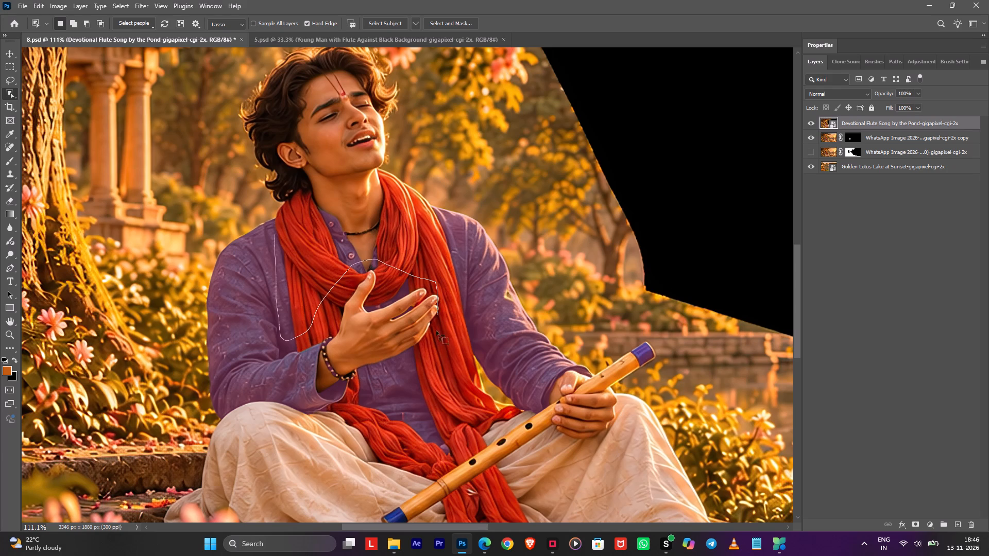
left_click_drag(436, 331, 228, 223, "shift")
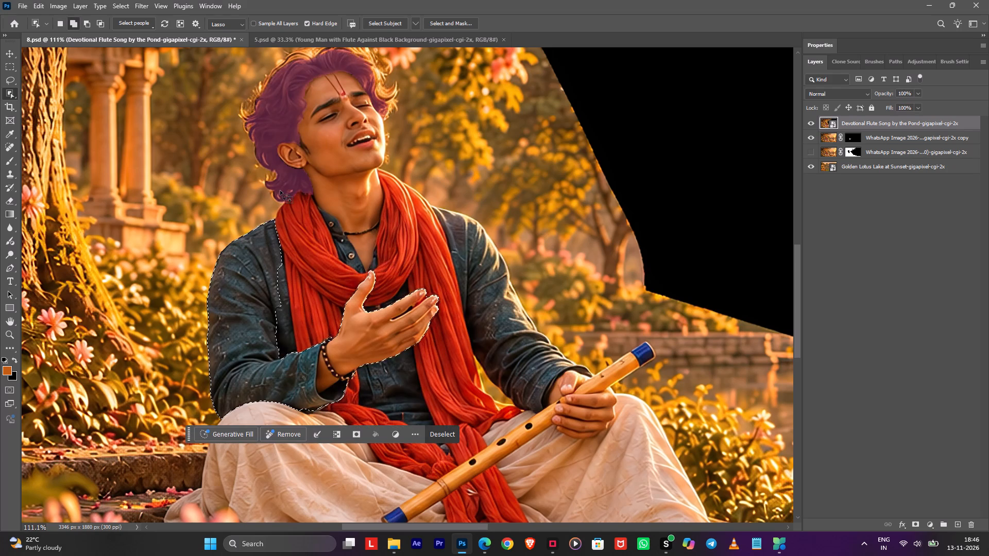
left_click_drag(472, 201, 456, 220, "shift")
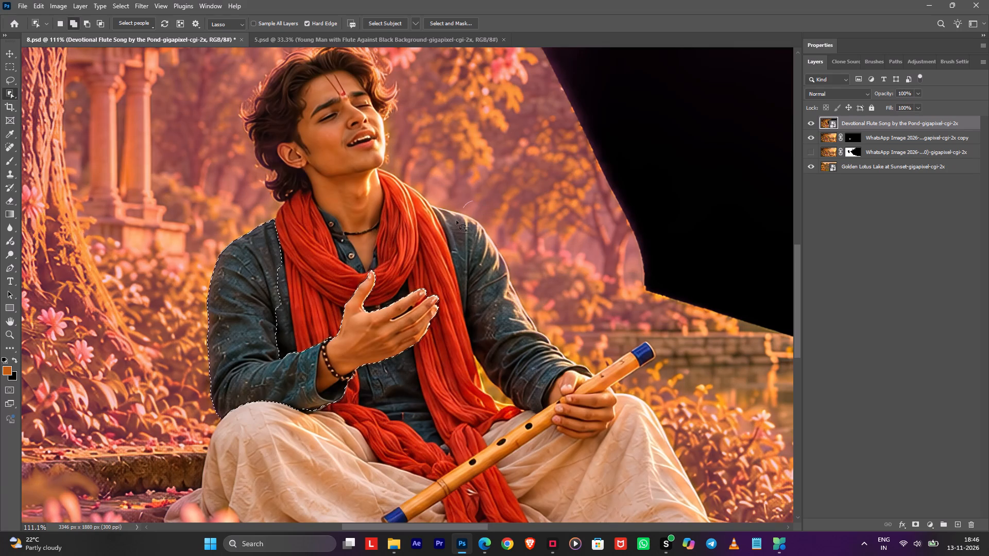
left_click_drag(456, 220, 565, 220, "shift")
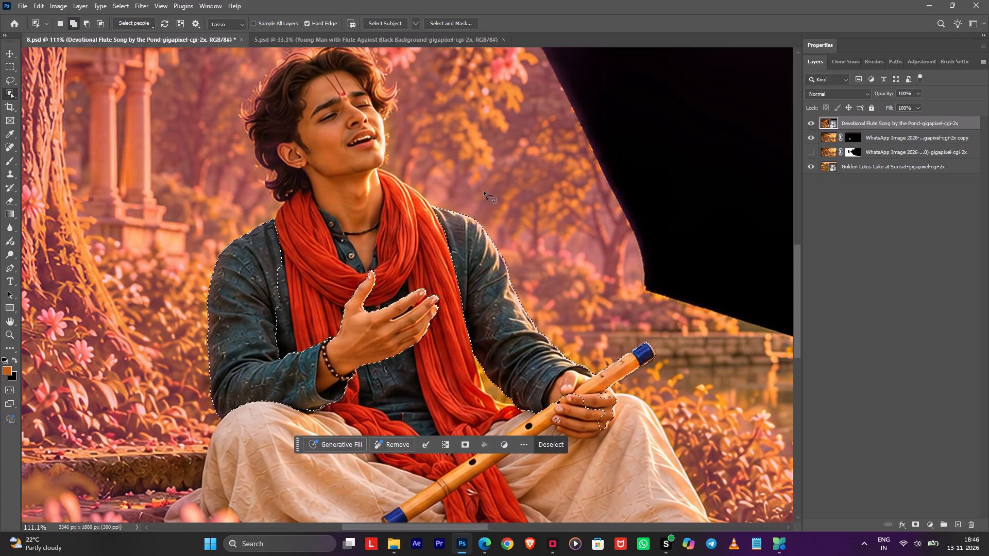
left_click_drag(559, 385, 655, 414, "shift")
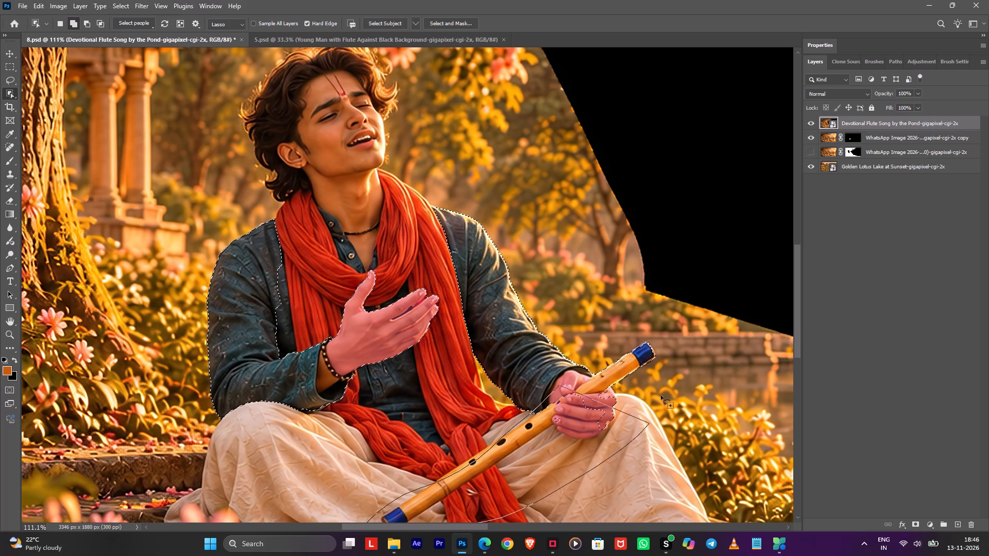
key("space")
key("space")
key("space")
key("space")
key("space")
key("space")
key("space")
key("space")
key("space")
key("space")
key("space")
key("space")
key("space")
left_click_drag(566, 410, 639, 358)
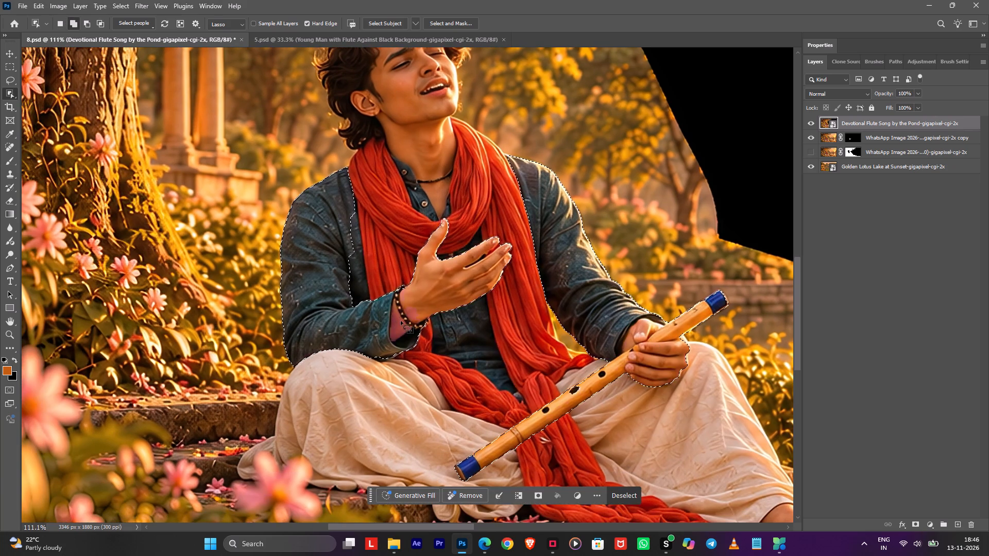
left_click_drag(383, 341, 324, 331, "shift")
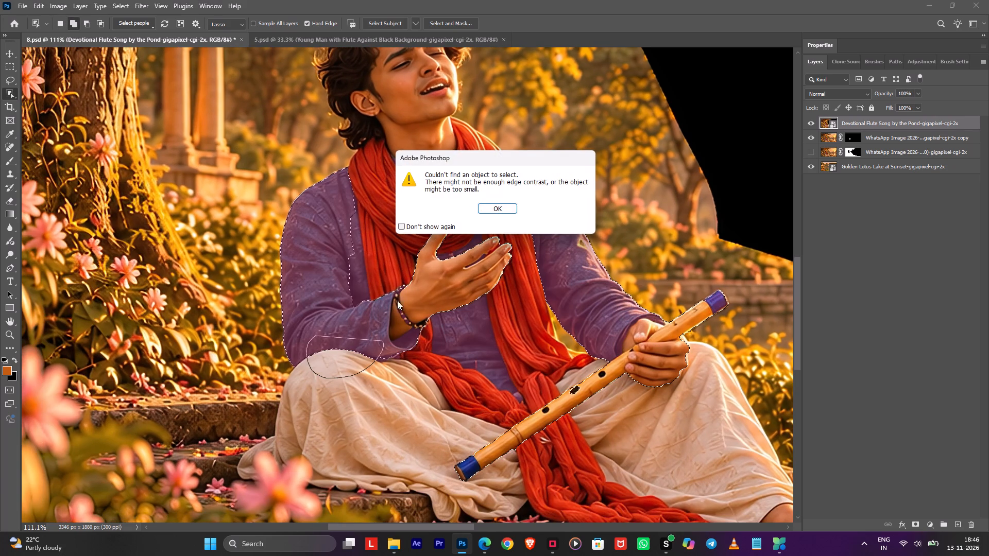
left_click(486, 203)
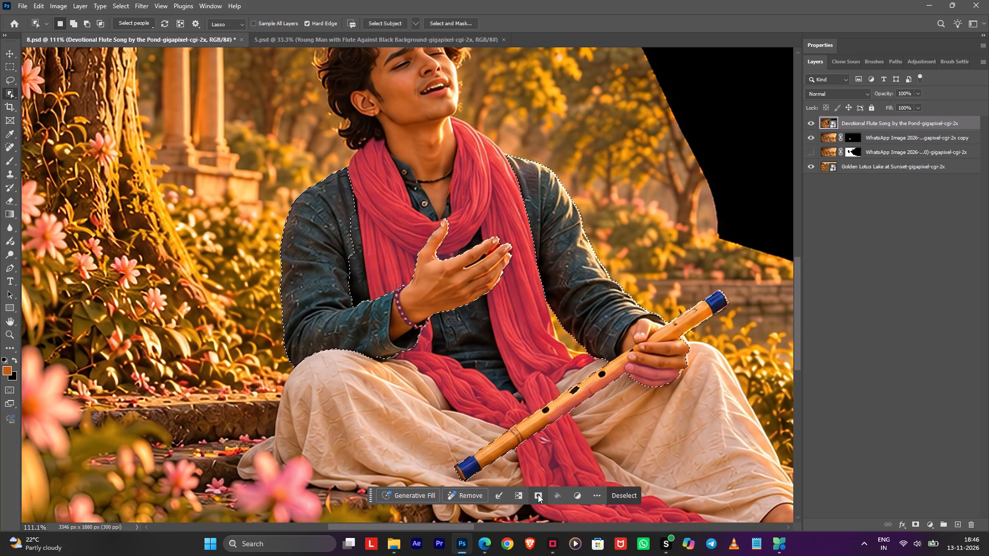
left_click(538, 494)
Hide the older WhatsApp Image copy layer that holds the previous arm cutout.
left_click(809, 140)
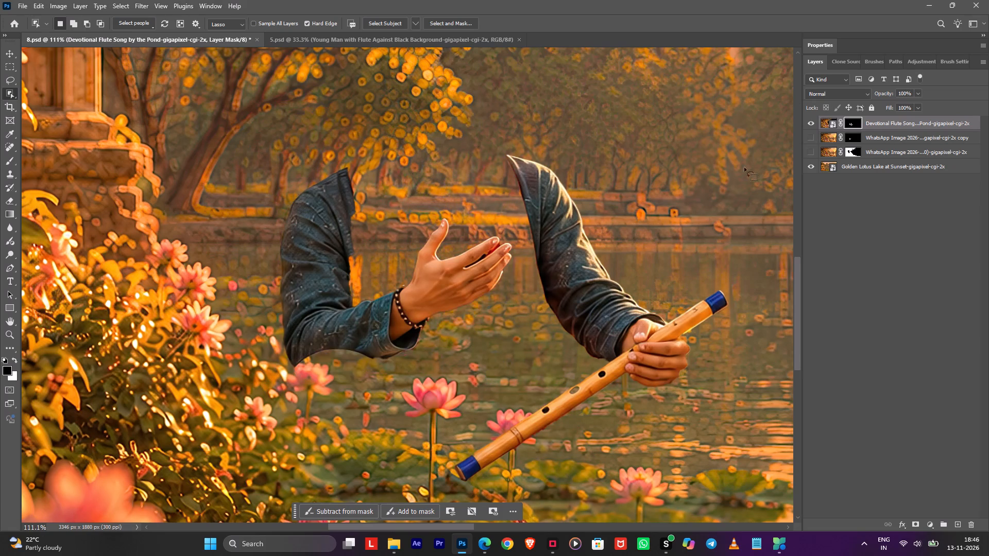
Paint white on the flute player layer's mask with a 78 px brush to reveal the area under the raised arm's elbow.
key("b")
right_click_drag(354, 332, 368, 338, "alt")
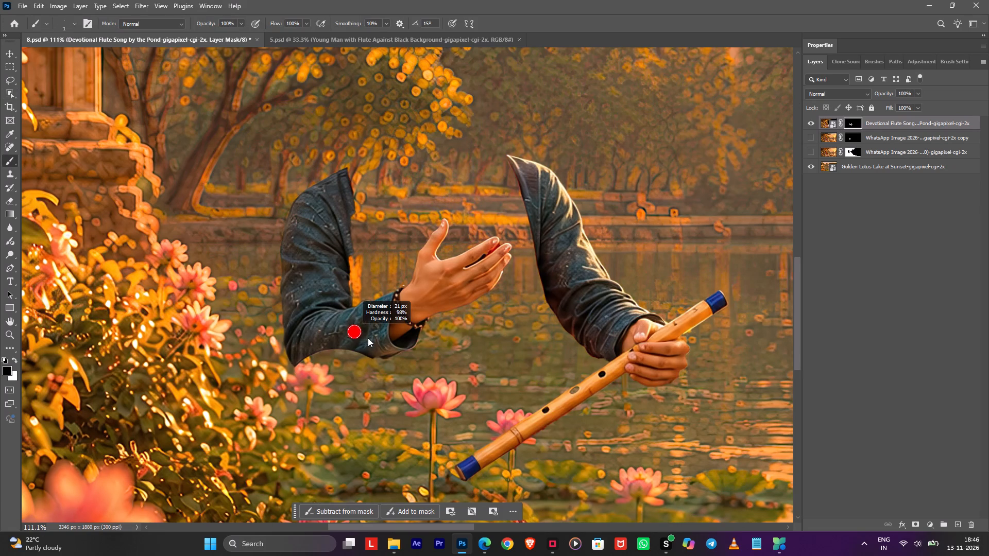
right_click_drag(368, 338, 396, 320, "alt")
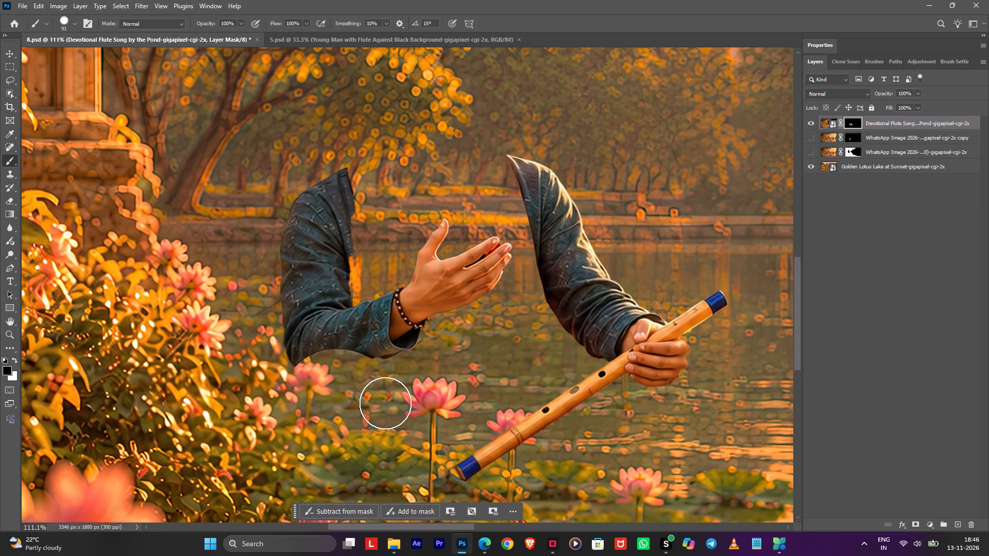
key("x")
right_click(365, 349, "alt")
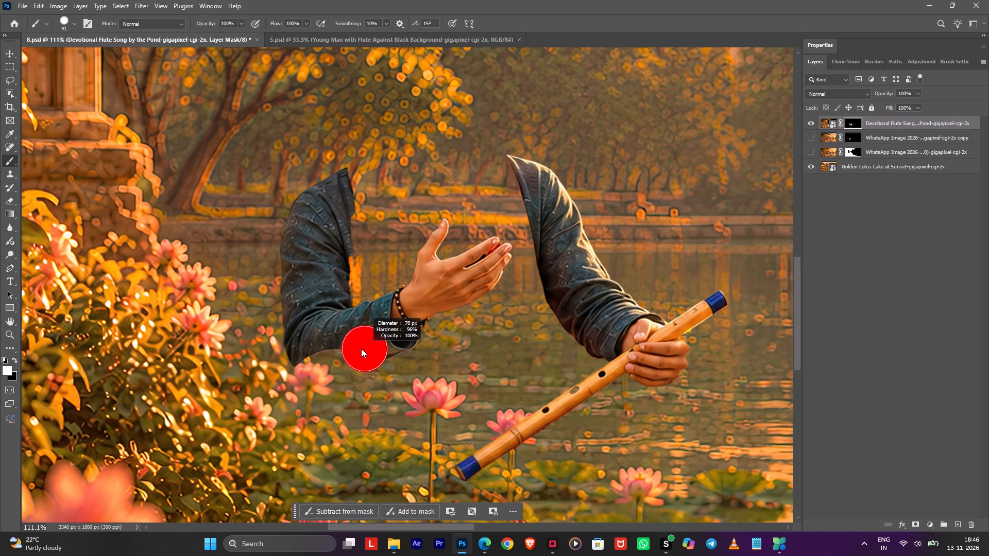
left_click_drag(369, 344, 316, 359)
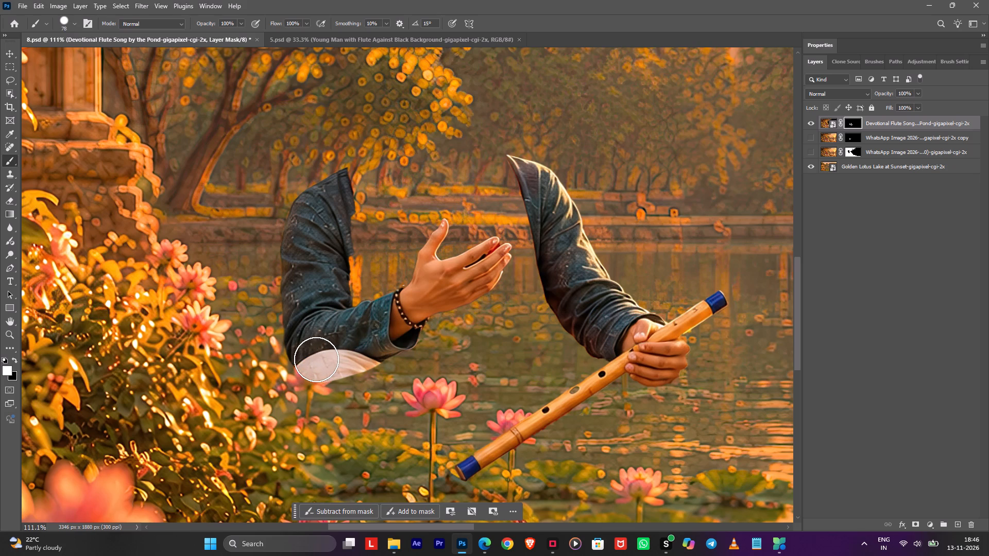
left_click_drag(316, 359, 314, 358)
left_click(368, 345, "shift")
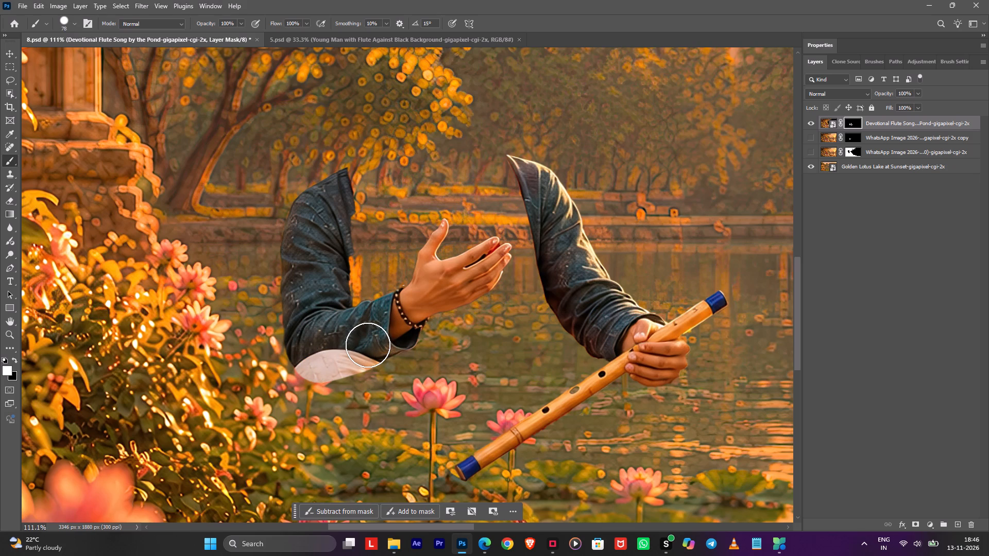
Target the image instead of the mask on the Devotional Flute Song layer and rasterize the layer for healing.
key("g")
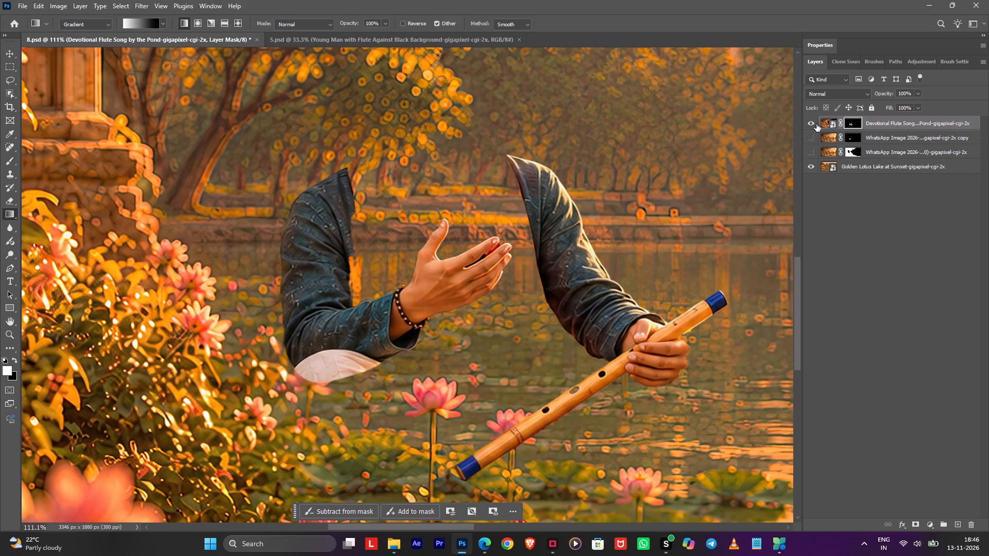
left_click(827, 122)
left_click(320, 347)
right_click_drag(319, 355, 330, 360, "alt")
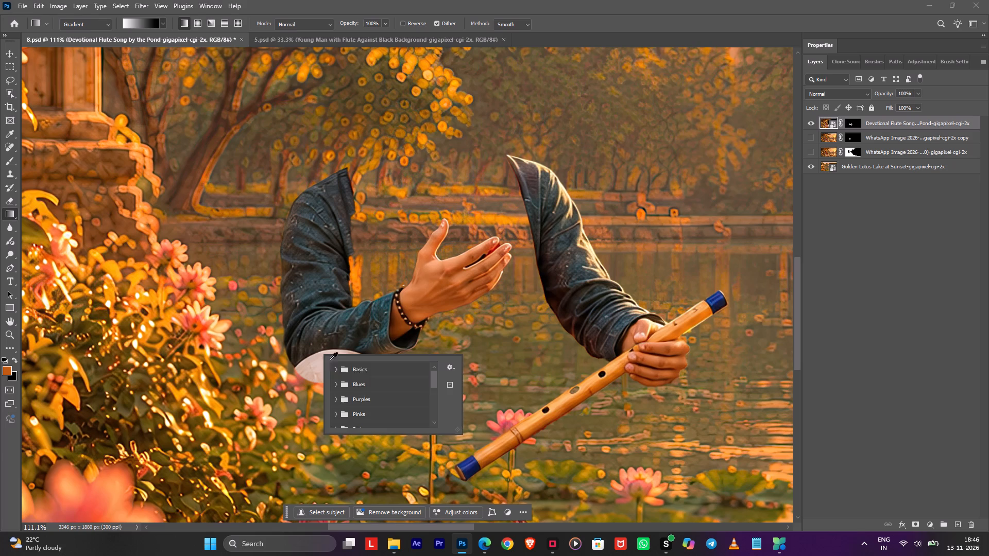
right_click_drag(330, 360, 342, 360, "alt")
left_click(337, 339)
key("j")
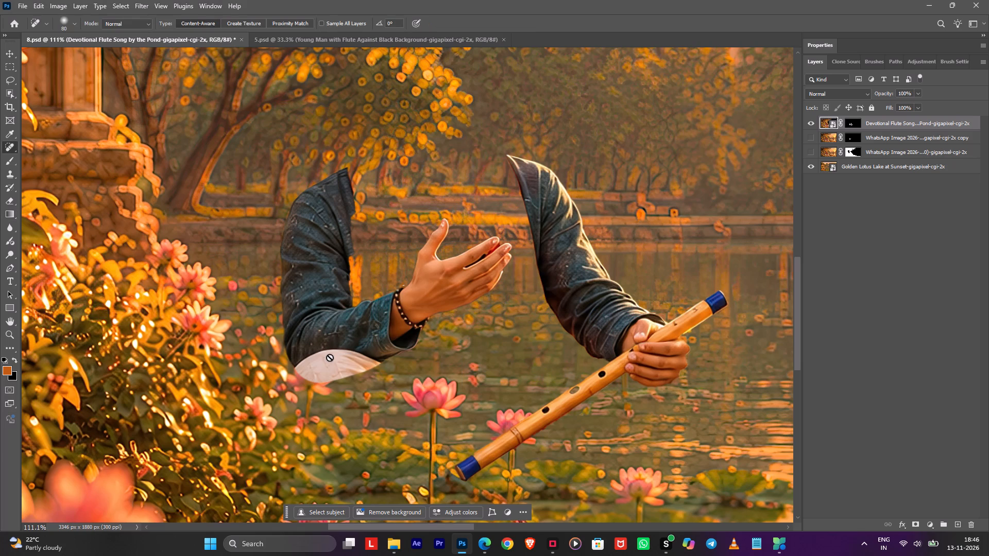
right_click_drag(331, 357, 340, 355, "alt")
left_click(325, 350)
left_click(444, 198)
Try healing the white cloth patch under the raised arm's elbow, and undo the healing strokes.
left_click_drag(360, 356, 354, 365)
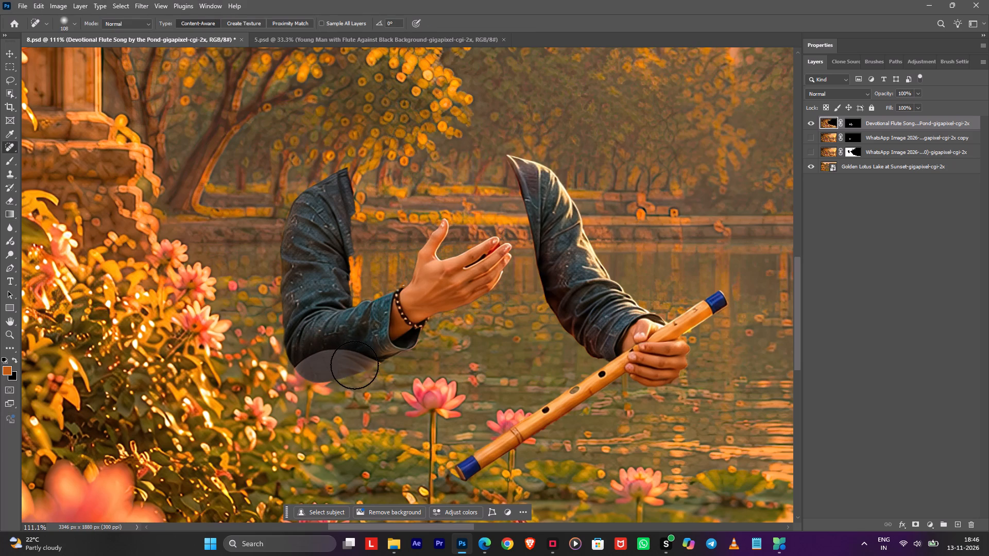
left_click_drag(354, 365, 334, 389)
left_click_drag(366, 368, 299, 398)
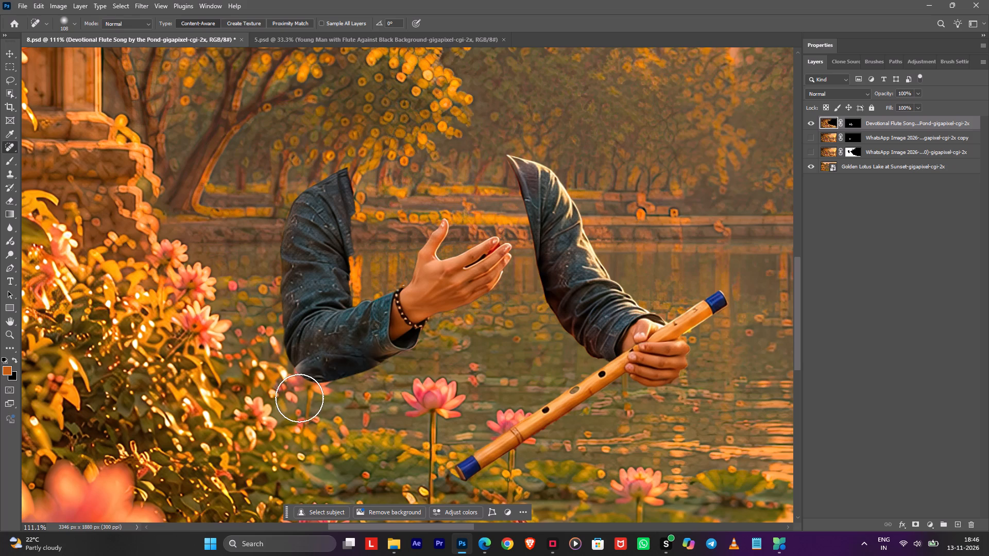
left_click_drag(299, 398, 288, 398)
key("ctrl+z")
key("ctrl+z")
Clone dark sleeve fabric over the white patch along the elbow's outer edge with a 26 px Clone Stamp brush.
scroll(294, 357, "up", 4, "alt")
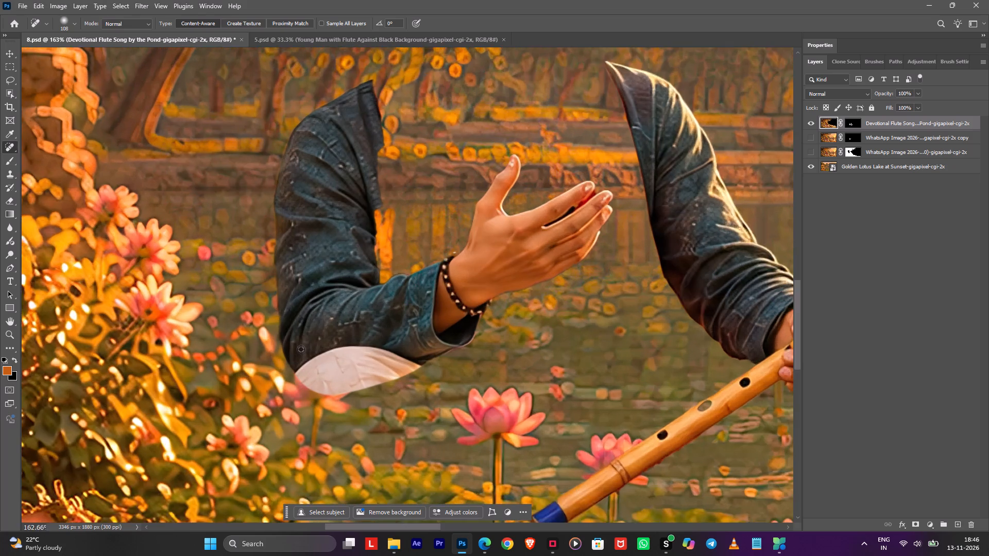
scroll(301, 349, "up", 3, "alt")
key("s")
right_click_drag(310, 340, 317, 345, "alt")
left_click(306, 351, "alt")
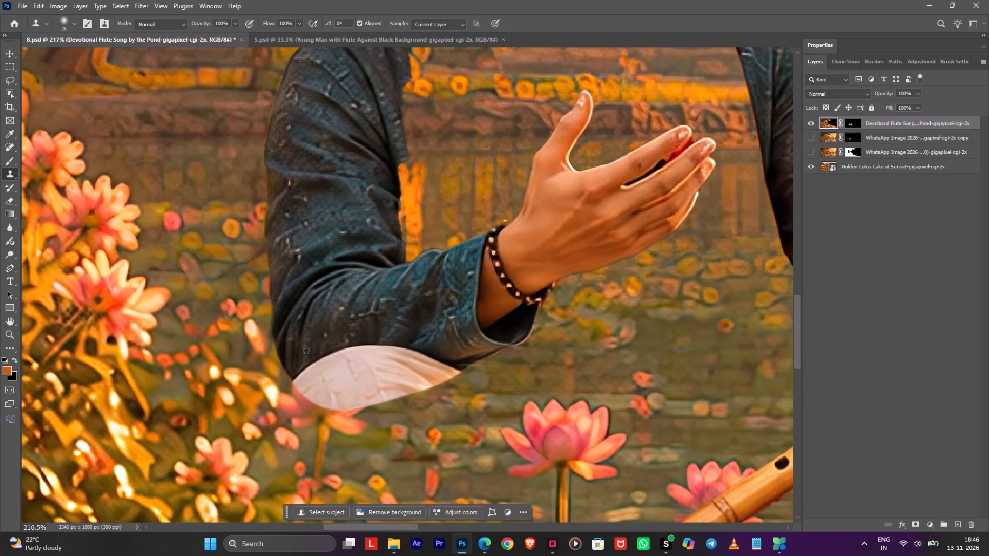
left_click_drag(299, 369, 299, 388)
left_click_drag(299, 377, 301, 401)
left_click_drag(303, 360, 305, 404)
left_click_drag(300, 368, 304, 406)
left_click_drag(301, 372, 302, 391)
Enlarge the Clone Stamp brush to 53 px and cover the elbow-side half of the white patch with sleeve fabric.
right_click_drag(302, 359, 317, 359, "alt")
left_click(317, 359)
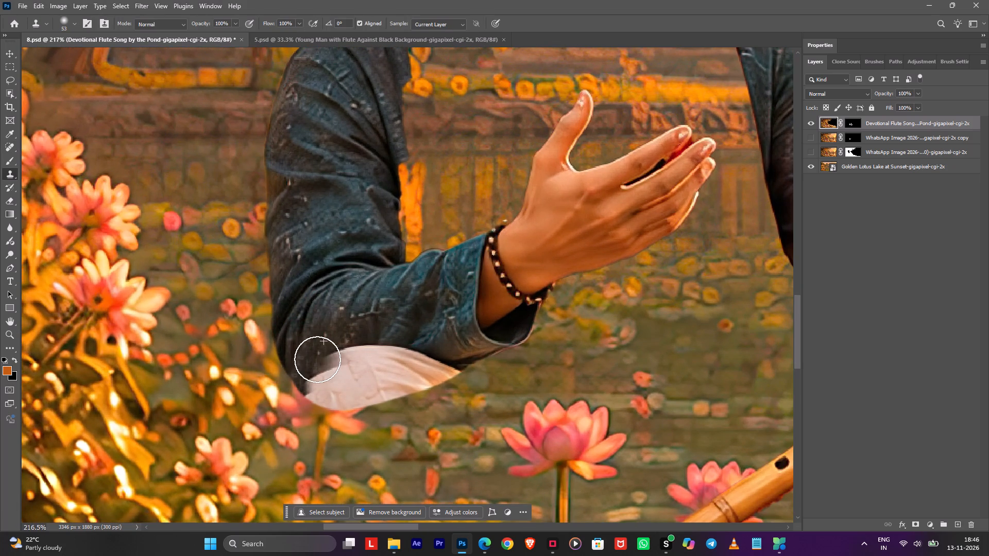
left_click_drag(318, 364, 318, 424)
left_click_drag(309, 357, 315, 419)
left_click_drag(320, 360, 327, 408)
left_click_drag(333, 368, 333, 403)
left_click_drag(333, 360, 336, 393)
left_click_drag(345, 357, 349, 366)
left_click_drag(349, 357, 345, 402)
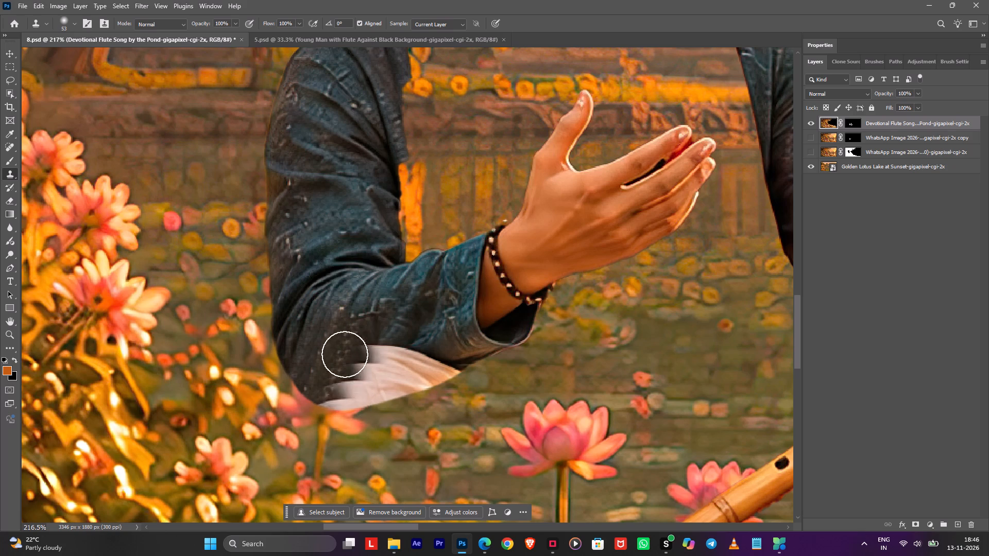
left_click_drag(345, 354, 339, 399)
left_click_drag(343, 376, 346, 399)
left_click_drag(355, 362, 355, 407)
left_click_drag(360, 377, 354, 423)
left_click_drag(354, 385, 350, 424)
left_click_drag(350, 388, 345, 422)
left_click_drag(356, 363, 356, 411)
left_click_drag(363, 376, 360, 433)
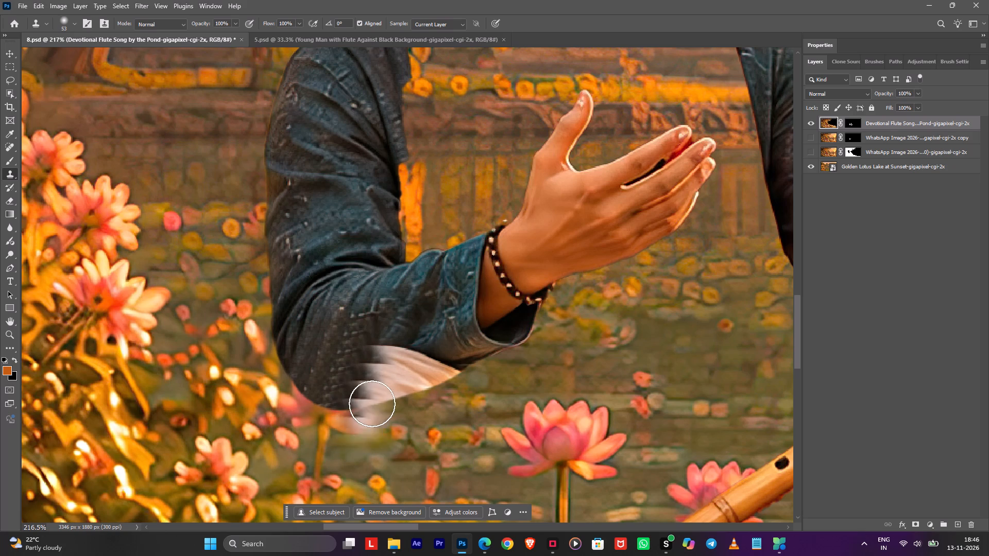
Resample the sleeve fabric above the patch and clone it over the middle of the white patch and lower elbow edge.
left_click(413, 337, "alt")
left_click_drag(405, 347, 388, 418)
left_click_drag(399, 362, 396, 390)
left_click_drag(396, 375, 391, 410)
left_click_drag(394, 378, 394, 392)
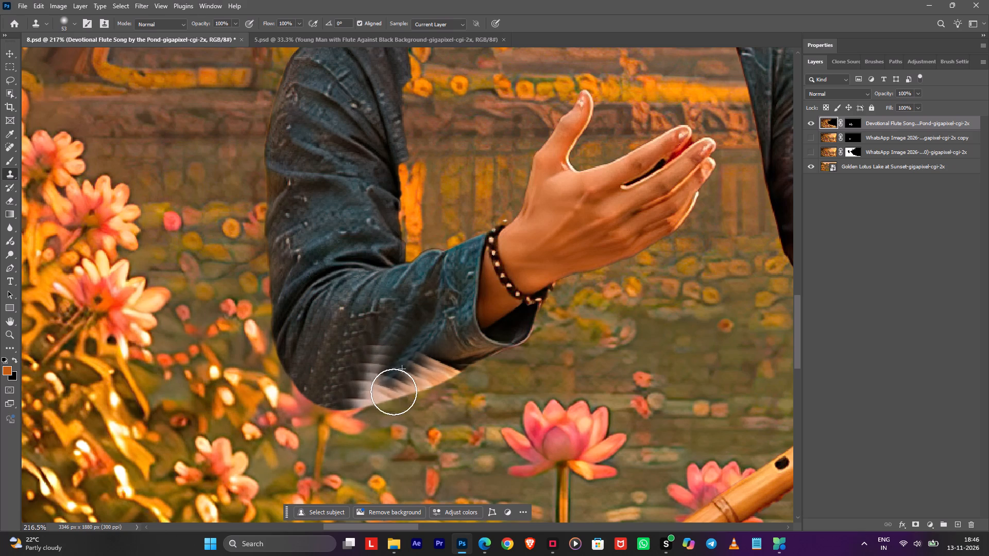
left_click_drag(394, 392, 389, 404)
left_click_drag(390, 378, 385, 396)
left_click_drag(384, 362, 371, 395)
left_click_drag(372, 362, 365, 388)
left_click_drag(373, 344, 361, 397)
left_click_drag(361, 363, 350, 392)
left_click_drag(353, 369, 347, 409)
left_click_drag(348, 383, 337, 412)
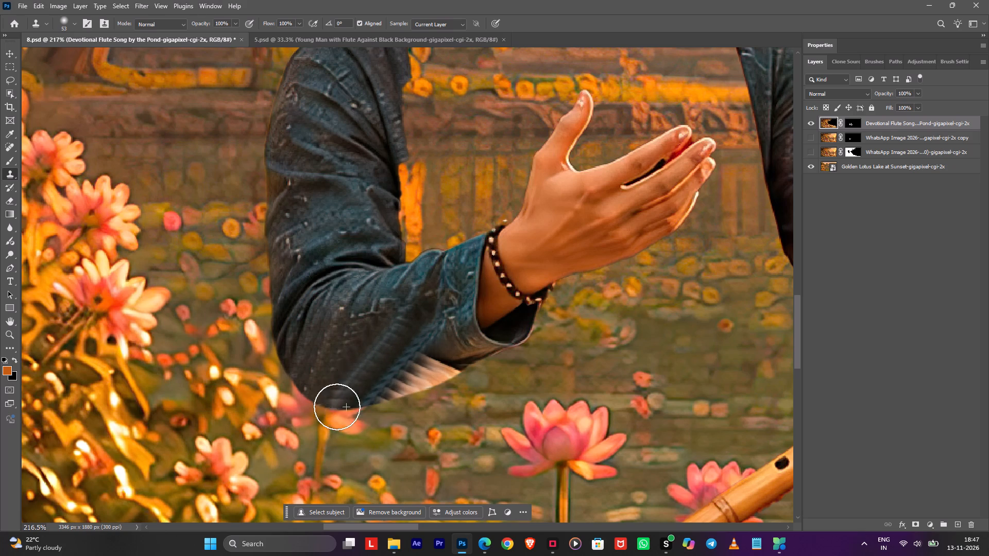
left_click_drag(338, 388, 333, 430)
Sample fabric near the cuff, clone over the remaining white patch, and even out the cloned texture toward the elbow.
left_click(442, 352, "alt")
left_click_drag(433, 363, 434, 380)
left_click_drag(440, 372, 440, 380)
left_click_drag(439, 373, 413, 395)
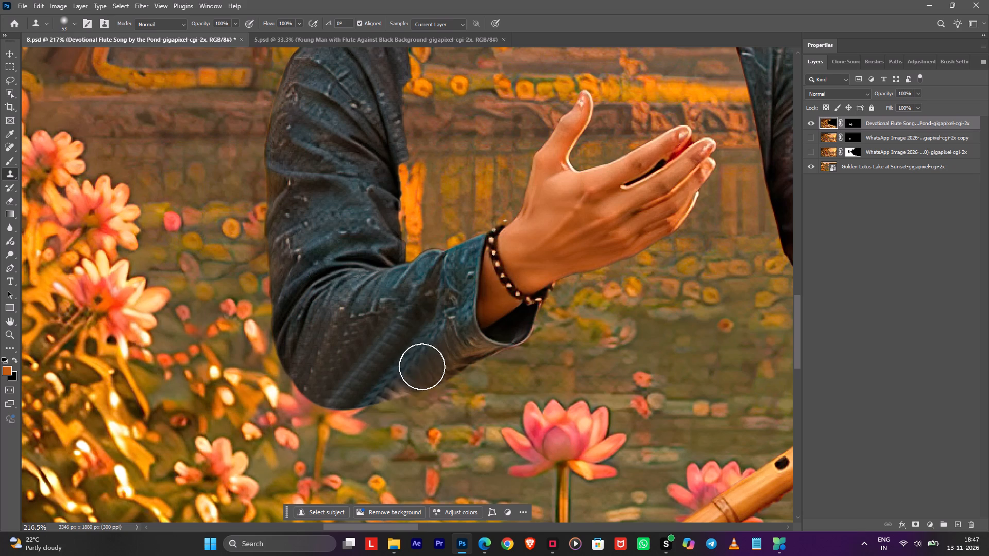
left_click_drag(425, 361, 399, 403)
left_click_drag(405, 370, 381, 403)
left_click_drag(400, 376, 385, 389)
left_click_drag(400, 369, 354, 416)
left_click_drag(363, 373, 327, 396)
left_click_drag(337, 363, 320, 385)
left_click_drag(312, 346, 302, 385)
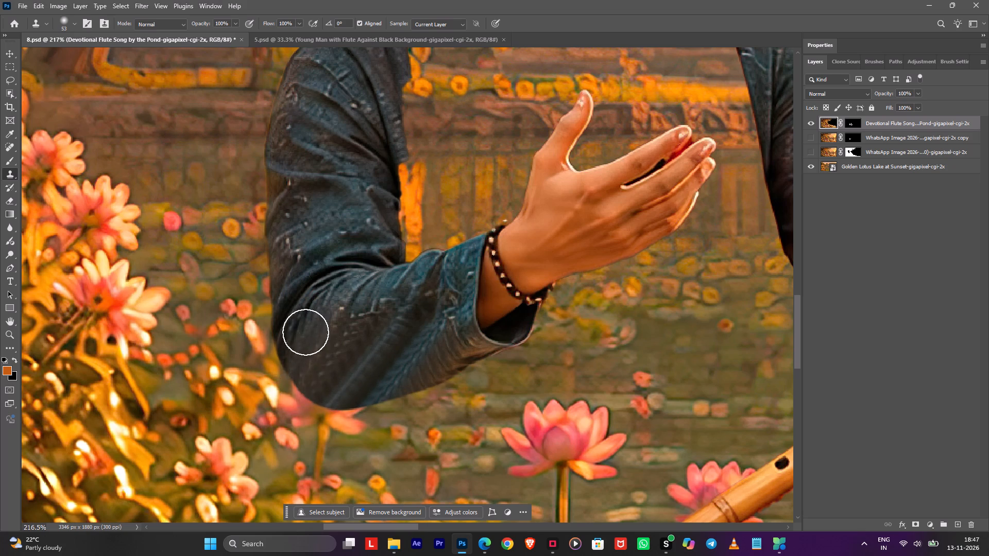
left_click_drag(305, 332, 301, 368)
left_click_drag(302, 355, 302, 399)
Blend the cloned fabric along the sleeve's underside, from the elbow toward the cuff, with the 50 px Mixer Brush.
key("b")
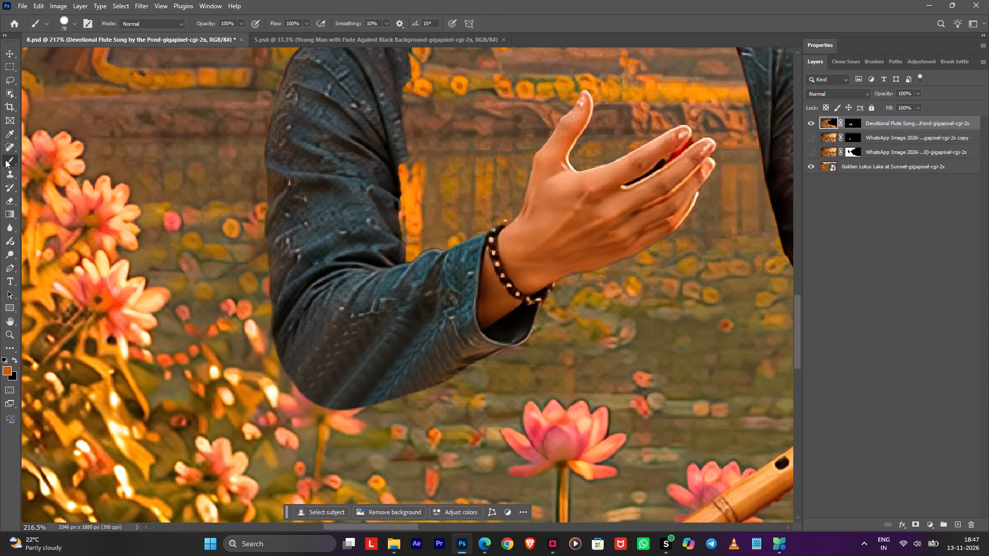
right_click(5, 160)
left_click(70, 185)
left_click_drag(288, 368, 303, 374)
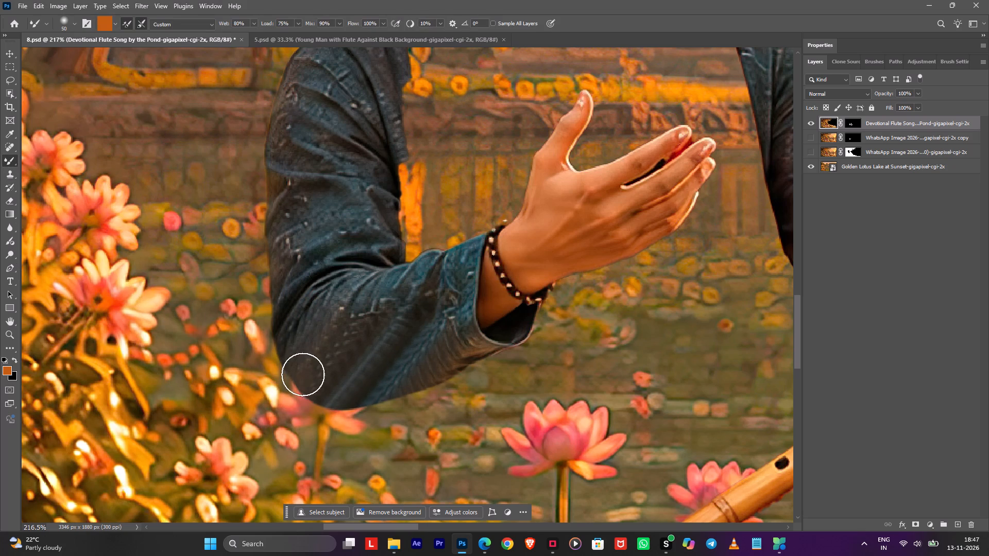
left_click_drag(303, 374, 308, 385)
left_click_drag(314, 353, 325, 377)
left_click_drag(329, 366, 337, 376)
left_click_drag(345, 366, 352, 375)
left_click_drag(354, 371, 429, 374)
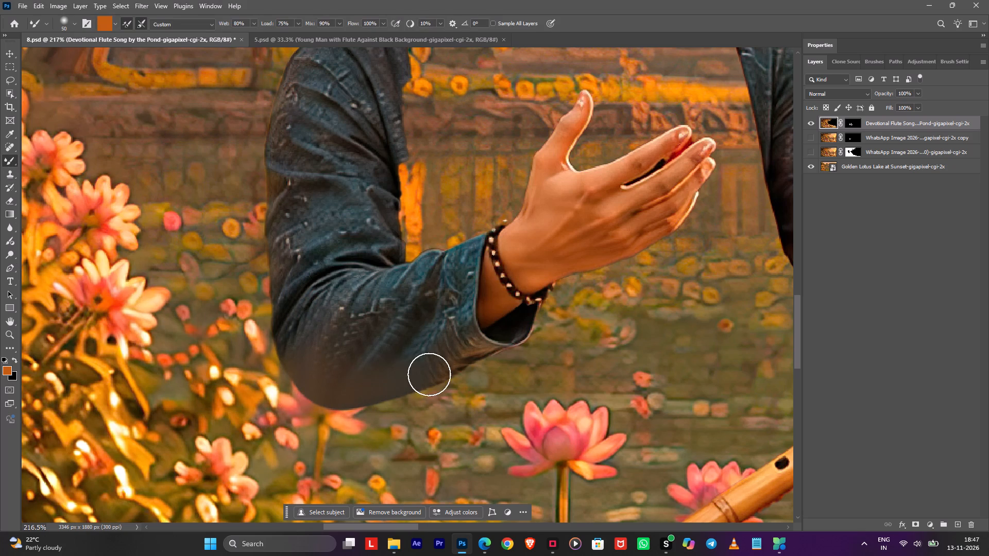
left_click_drag(429, 374, 321, 412)
Sample sleeve fabric into the Mixer Brush and smooth the forearm's underside and elbow with strokes running away from the cuff.
left_click(415, 328, "alt")
left_click_drag(425, 367, 346, 424)
left_click(417, 285, "alt")
left_click_drag(454, 362, 317, 414)
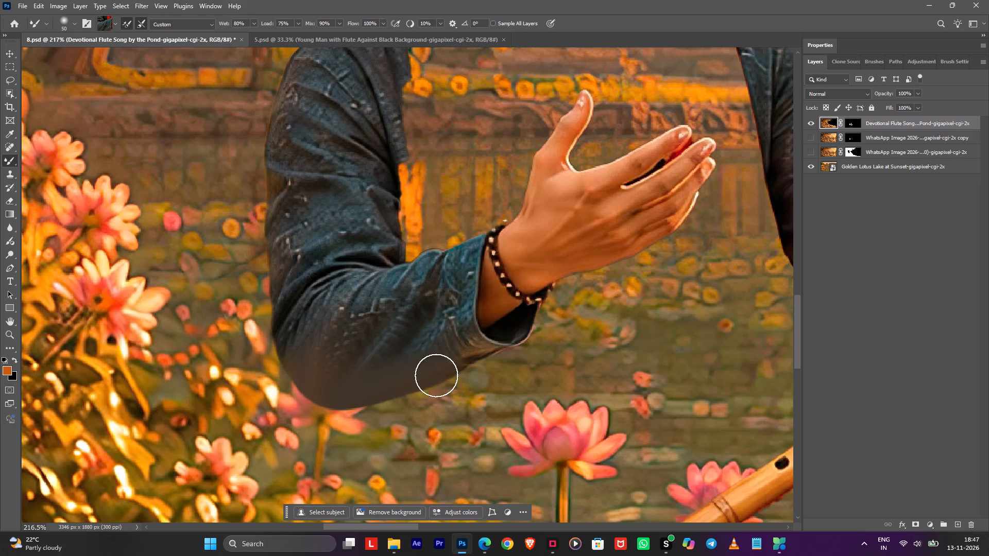
left_click_drag(435, 375, 336, 404)
left_click_drag(420, 372, 198, 416)
left_click_drag(360, 367, 265, 391)
left_click_drag(309, 344, 308, 378)
left_click_drag(304, 359, 266, 371)
left_click_drag(383, 356, 234, 399)
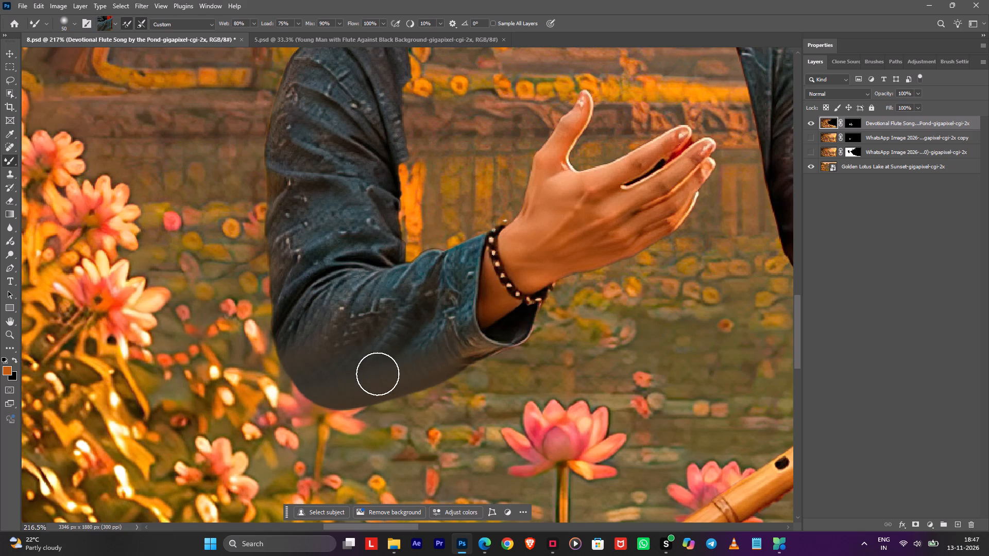
left_click_drag(397, 373, 381, 343)
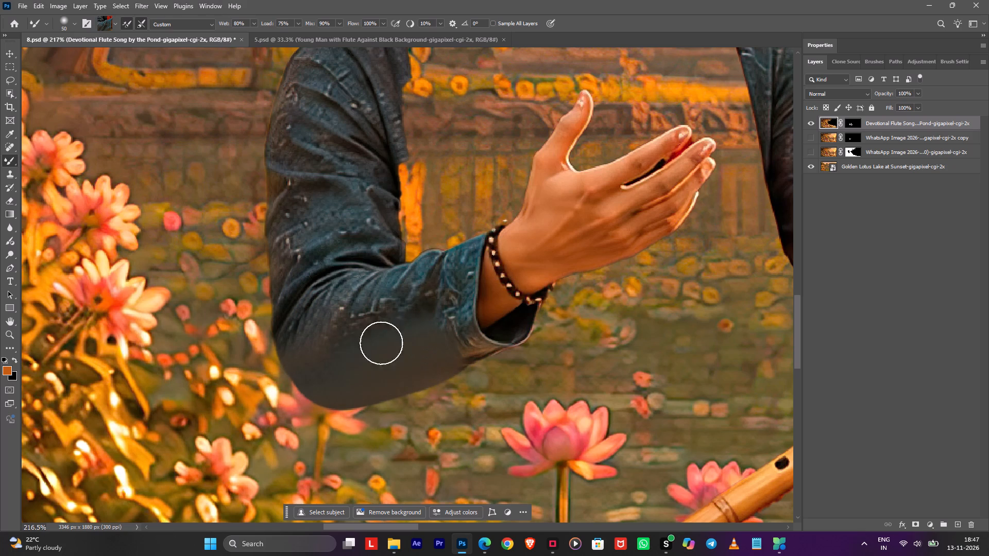
left_click_drag(381, 343, 226, 371)
Show the original WhatsApp Image layer and move the retouched arms-and-flute layer down the stack.
scroll(391, 374, "down", 5, "alt")
double_click(816, 135)
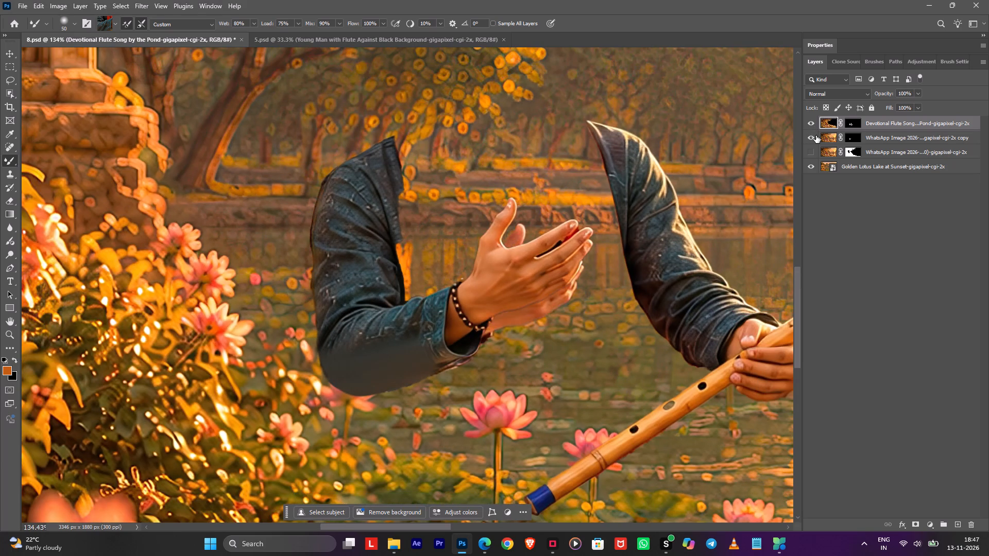
left_click(813, 152)
left_click_drag(903, 120, 899, 155)
Review the flute player images in the Downloads folder and the corrected-hands result in the ChatGPT chat in Edge.
key("alt+Tab")
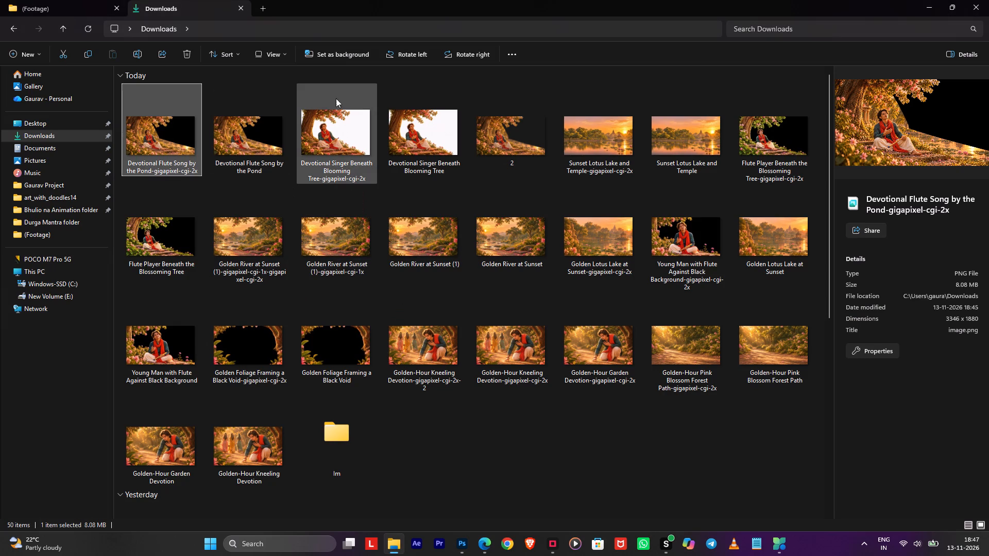
left_click(331, 120)
left_click(281, 137)
key("alt+Tab")
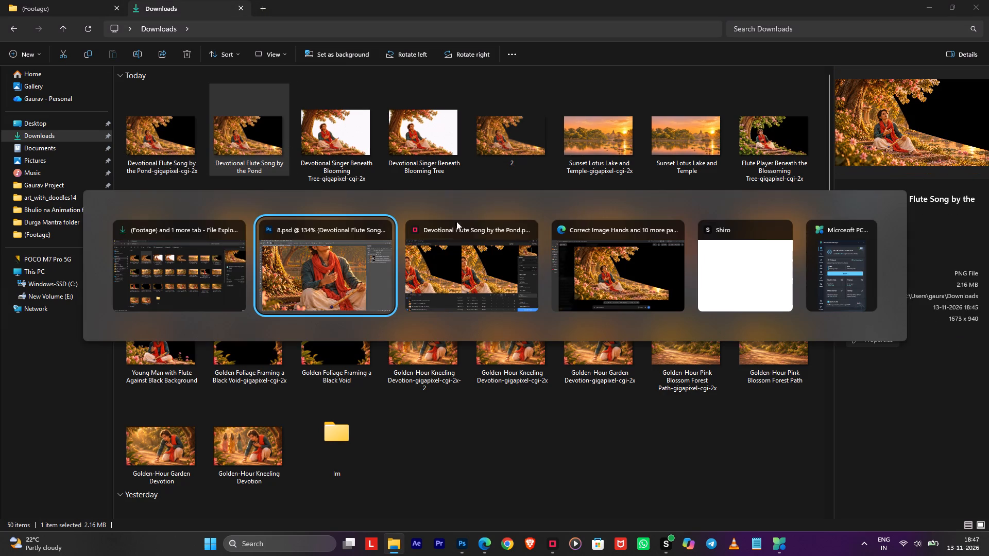
left_click(580, 283, "alt")
left_click(958, 243)
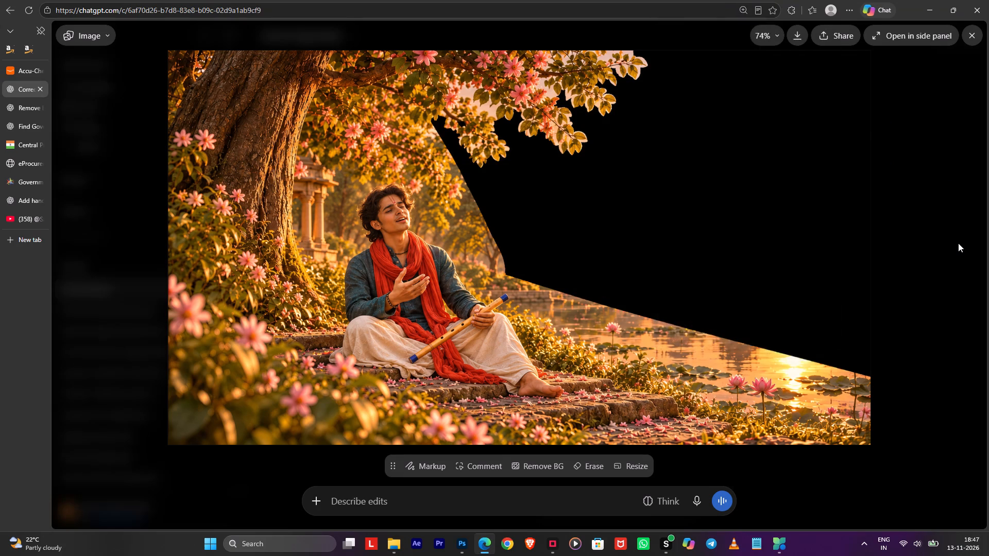
left_click(958, 243)
scroll(786, 263, "up", 1)
scroll(786, 263, "down", 2)
scroll(786, 263, "up", 4)
Open the generated image without hands and bansuri in the Remove Background Image chat and download it.
left_click(26, 110)
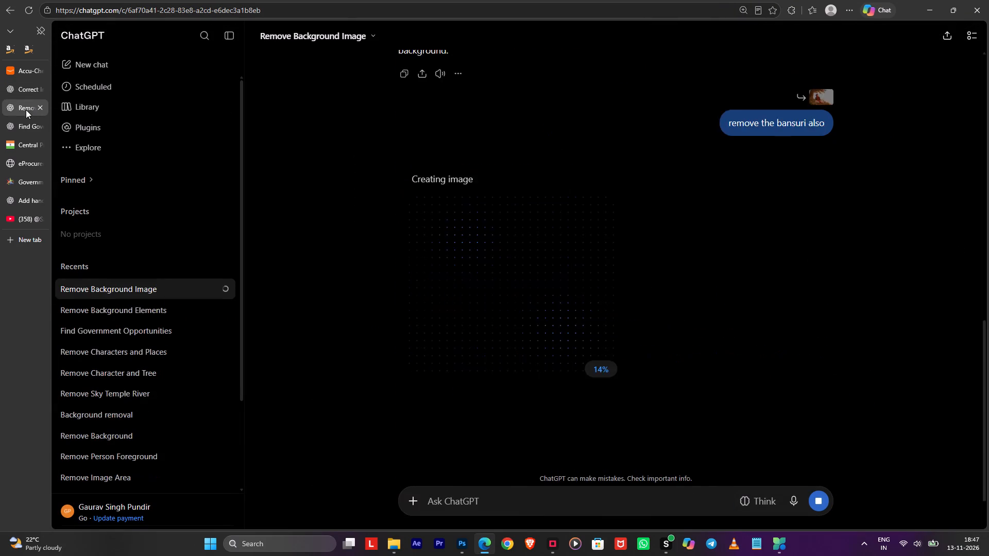
scroll(652, 325, "down", 5)
scroll(653, 326, "up", 1)
scroll(653, 326, "down", 2)
left_click(553, 325)
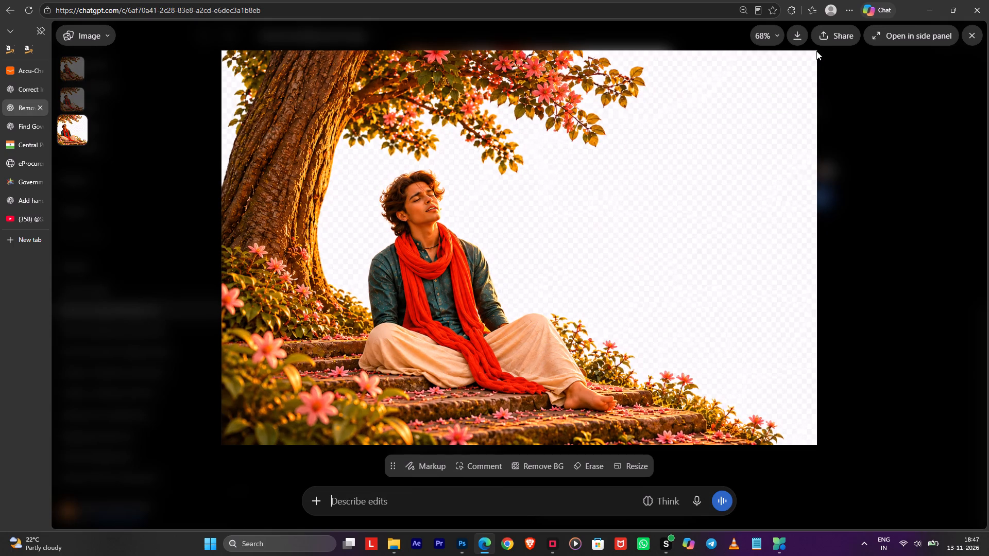
left_click(801, 41)
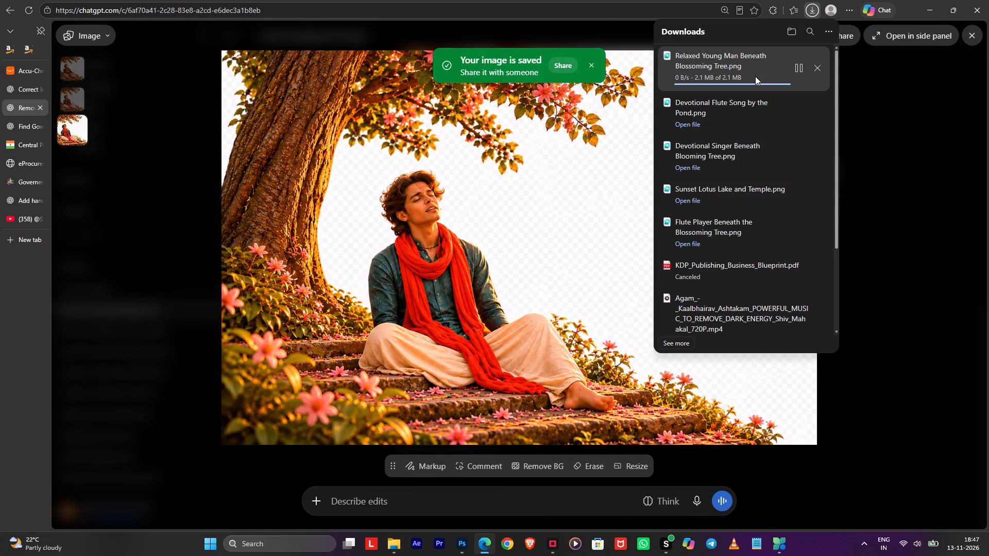
Load the downloaded Relaxed Young Man Beneath Blossoming Tree.png into Topaz Gigapixel for upscaling.
left_click_drag(709, 72, 731, 82)
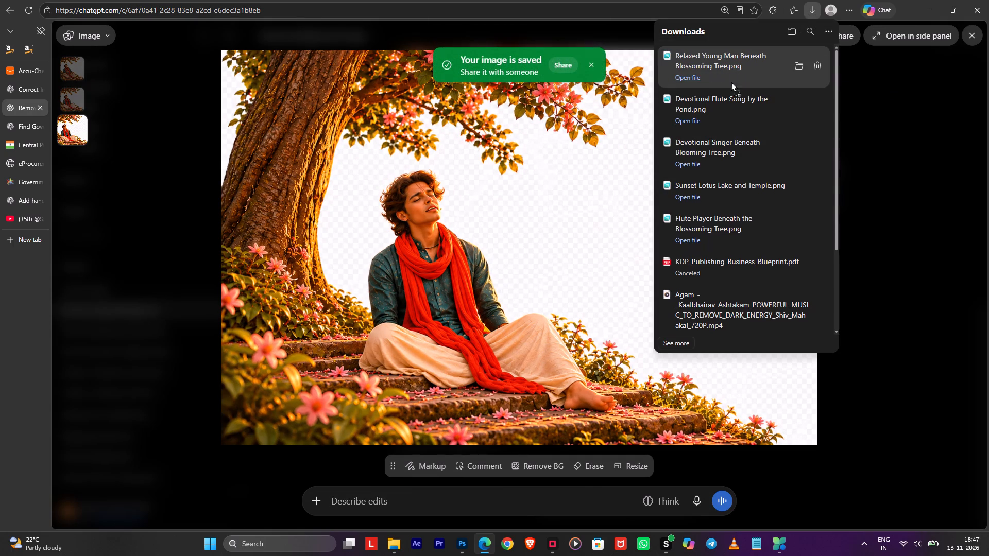
left_click_drag(731, 82, 539, 279)
scroll(541, 276, "down", 5)
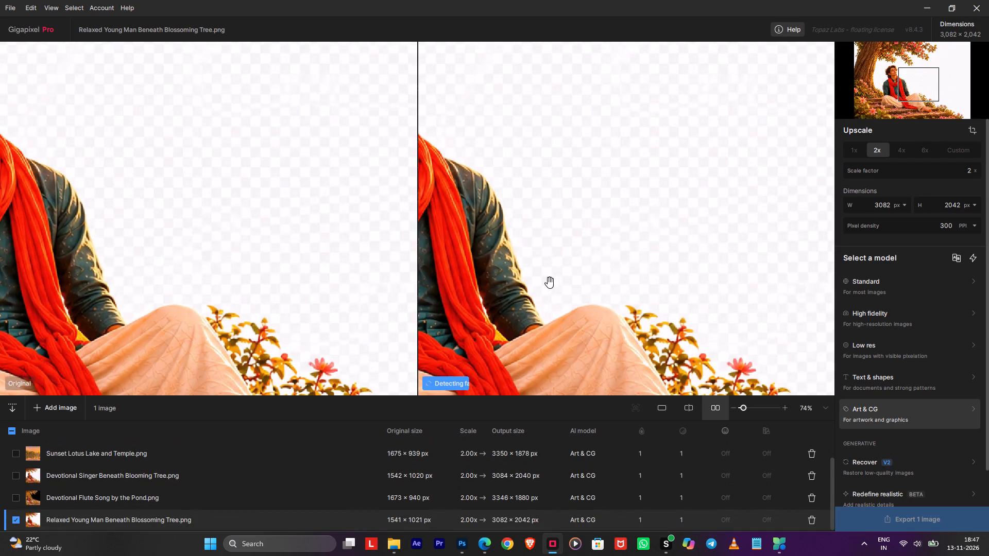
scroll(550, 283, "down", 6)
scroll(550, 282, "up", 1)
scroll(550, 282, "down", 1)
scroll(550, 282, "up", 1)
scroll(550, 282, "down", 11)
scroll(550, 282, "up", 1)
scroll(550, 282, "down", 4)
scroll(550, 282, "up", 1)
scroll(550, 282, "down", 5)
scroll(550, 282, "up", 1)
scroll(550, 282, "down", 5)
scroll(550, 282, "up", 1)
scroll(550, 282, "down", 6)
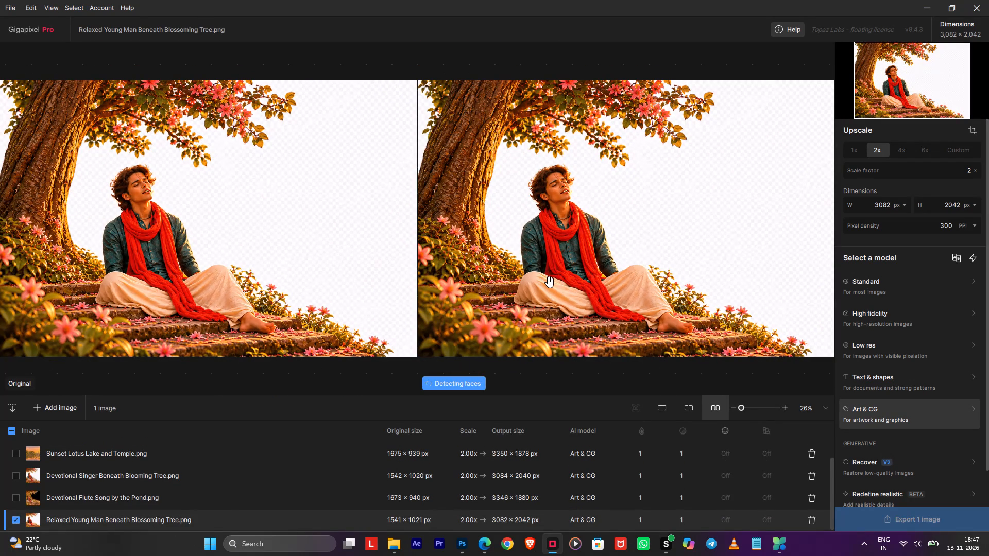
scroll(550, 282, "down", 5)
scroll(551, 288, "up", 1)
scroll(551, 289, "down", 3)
Export the 2x Art & CG upscale of Relaxed Young Man Beneath Blossoming Tree to its original folder, preserving the input format.
left_click(869, 520)
left_click(765, 428)
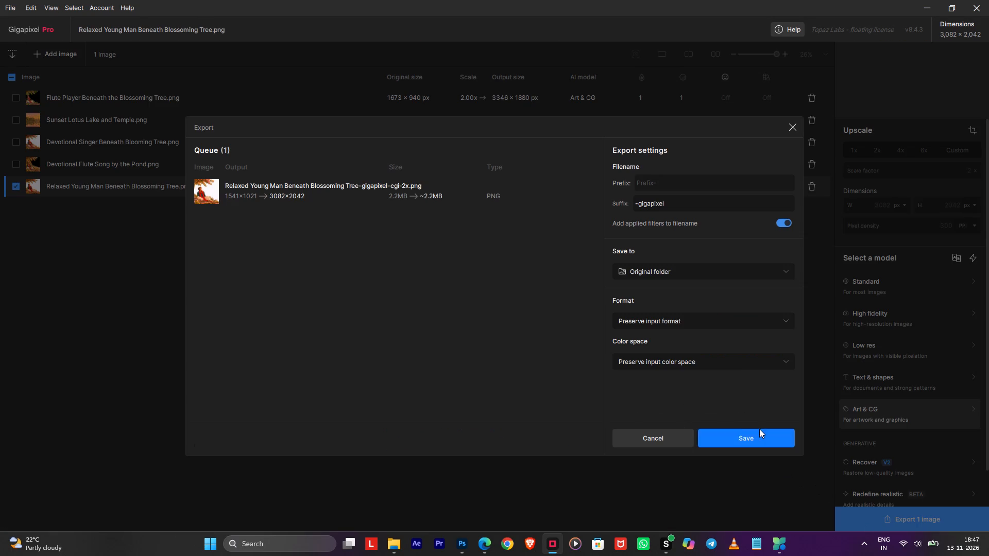
left_click(756, 429)
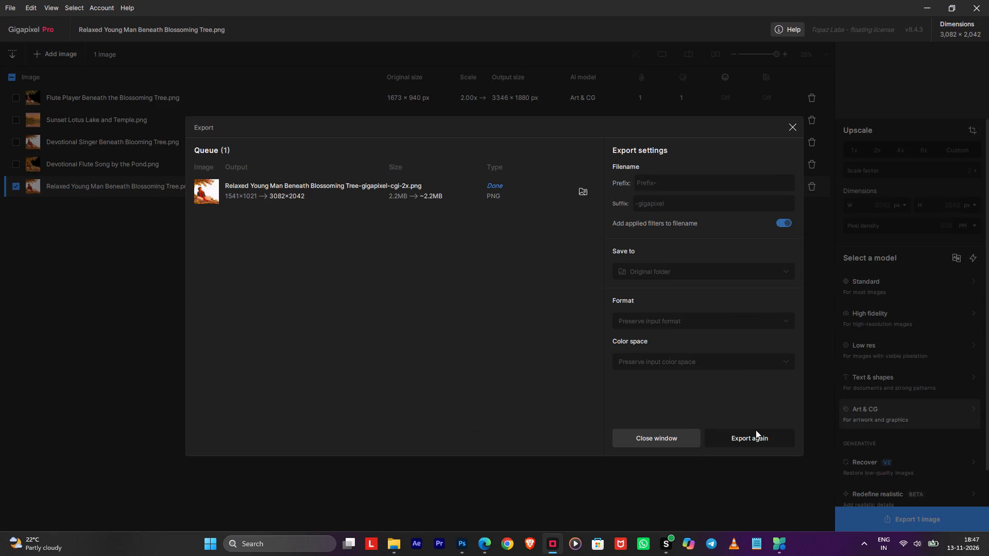
left_click(661, 435)
Place the upscaled Relaxed Young Man PNG from Downloads into 8.psd in Photoshop and move it to the top of the layer stack.
left_click(463, 542)
left_click(398, 546)
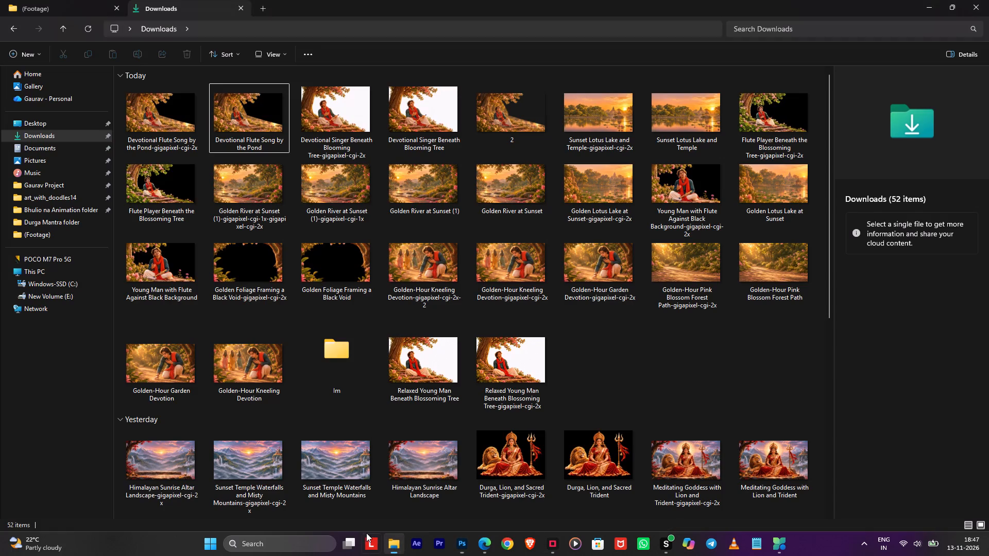
triple_click(92, 32)
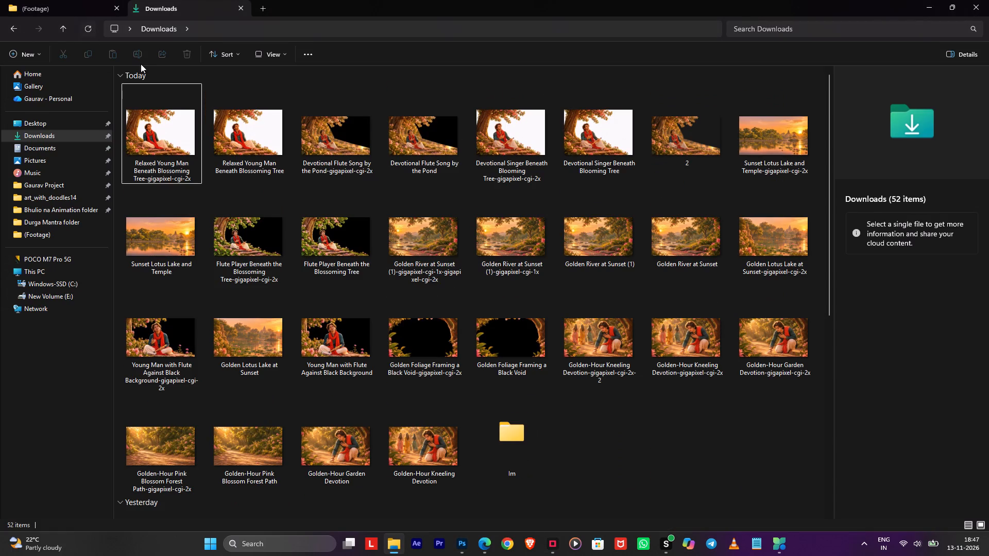
key("alt+Tab")
scroll(419, 153, "down", 2, "alt")
scroll(421, 161, "up", 1, "alt")
scroll(422, 164, "down", 4, "alt")
scroll(429, 173, "up", 3, "alt")
scroll(429, 174, "down", 4, "alt")
scroll(429, 174, "up", 1, "alt")
scroll(429, 174, "down", 5, "alt")
scroll(430, 175, "up", 1, "alt")
scroll(430, 175, "down", 3, "alt")
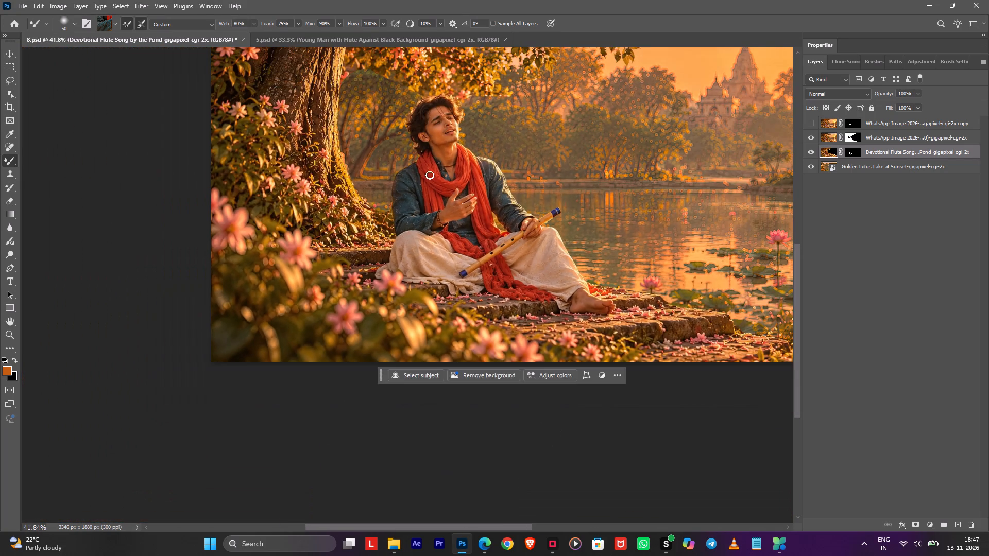
key("space")
key("space")
key("space")
key("space")
key("space")
key("space")
key("space")
key("space")
key("space")
key("space")
key("space")
key("space")
key("space")
key("space")
key("space")
key("space")
key("space")
key("space")
key("space")
key("space")
left_click_drag(512, 175, 365, 291)
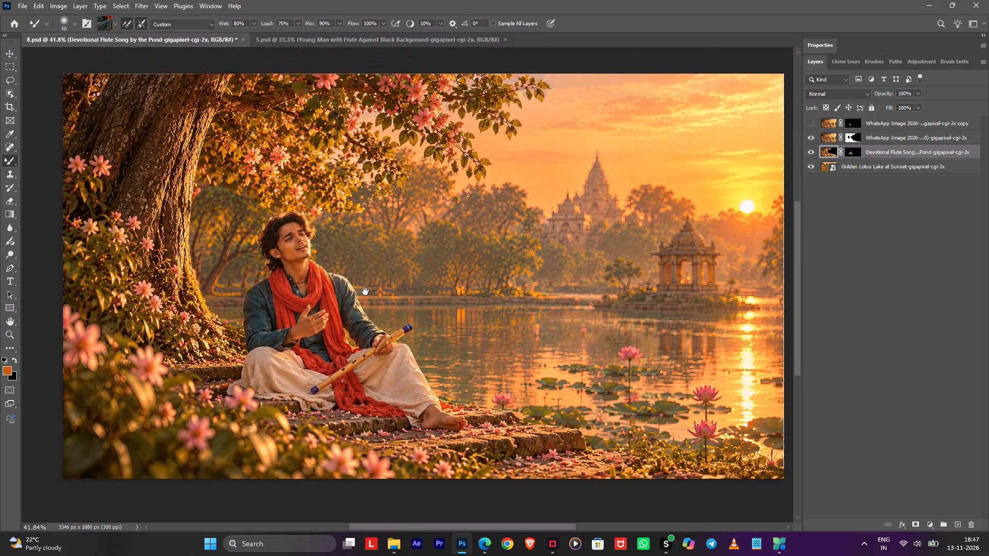
left_click_drag(365, 291, 366, 291)
key("alt+Tab")
left_click_drag(167, 120, 533, 238)
key("alt+Tab")
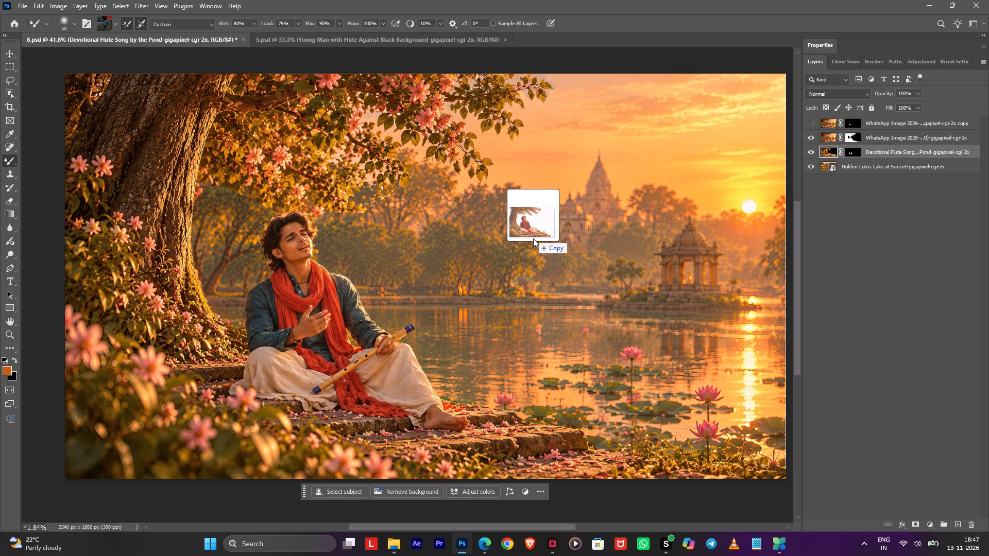
left_click_drag(533, 238, 379, 289)
key("alt+Tab")
key("alt+Tab")
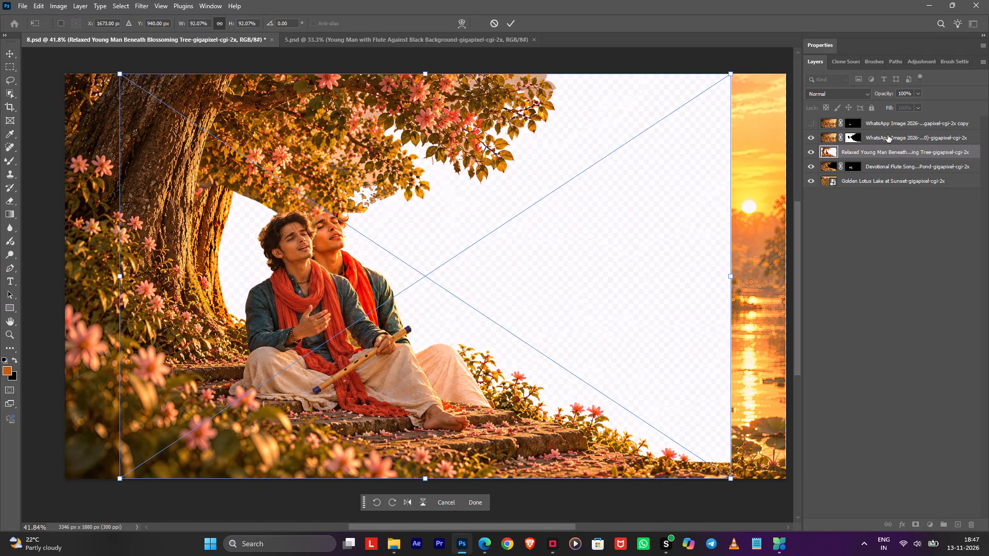
left_click_drag(877, 150, 875, 115)
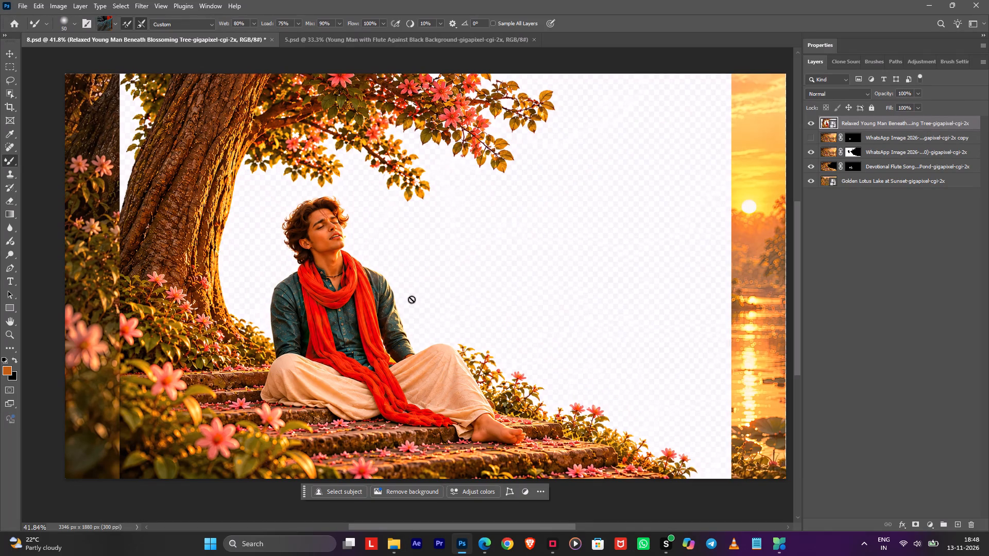
left_click(858, 124)
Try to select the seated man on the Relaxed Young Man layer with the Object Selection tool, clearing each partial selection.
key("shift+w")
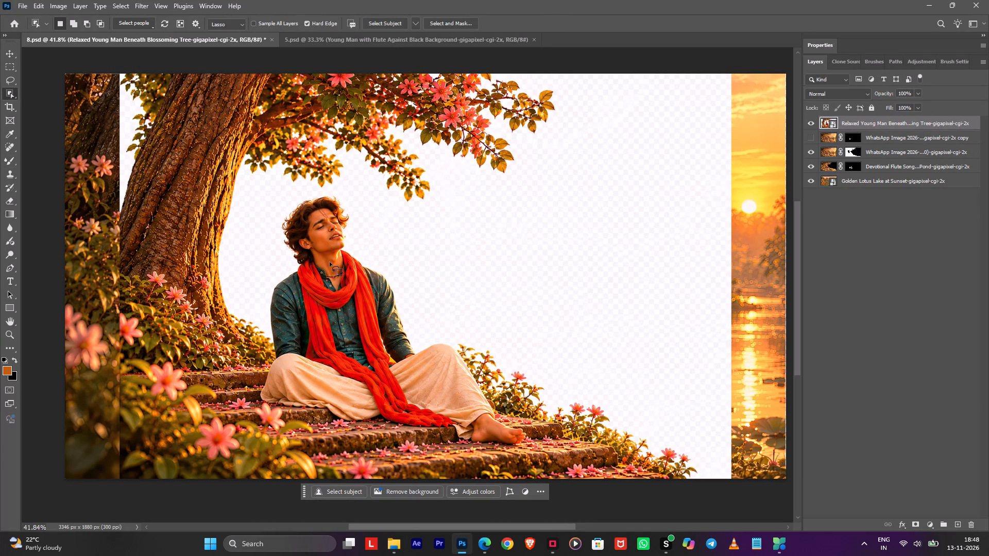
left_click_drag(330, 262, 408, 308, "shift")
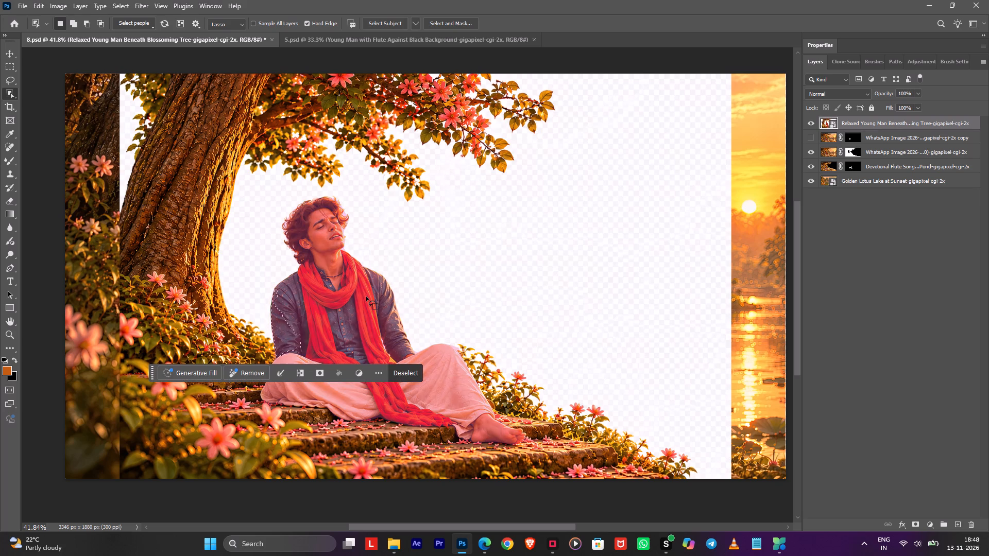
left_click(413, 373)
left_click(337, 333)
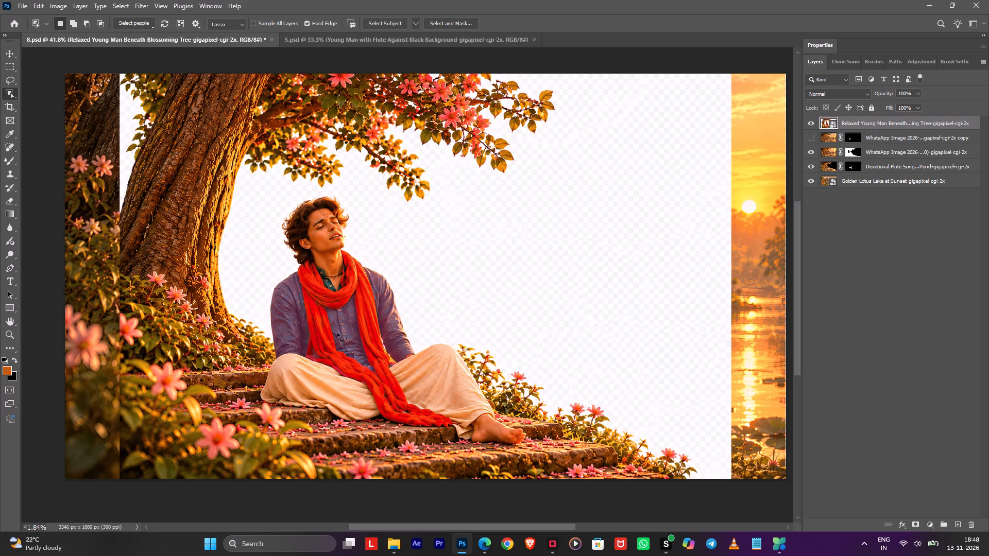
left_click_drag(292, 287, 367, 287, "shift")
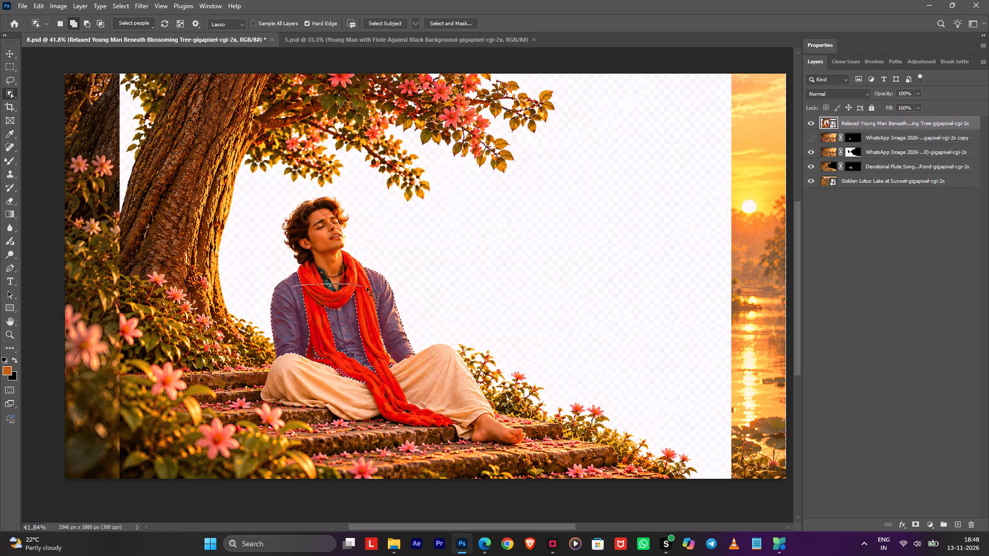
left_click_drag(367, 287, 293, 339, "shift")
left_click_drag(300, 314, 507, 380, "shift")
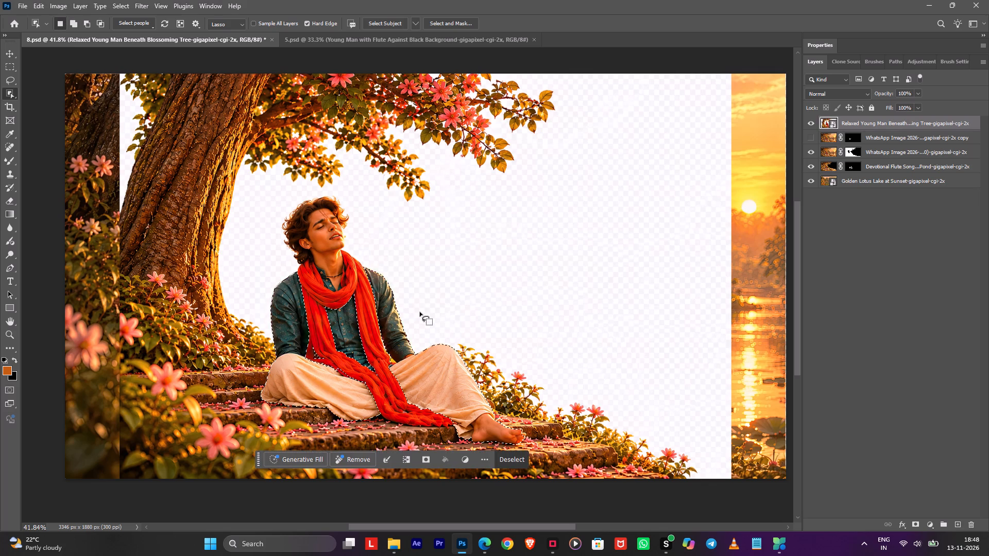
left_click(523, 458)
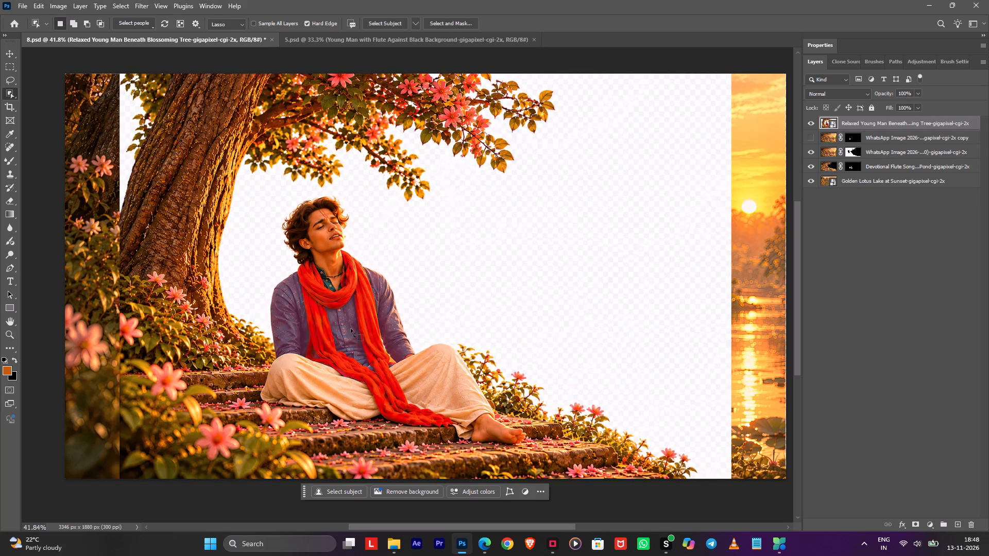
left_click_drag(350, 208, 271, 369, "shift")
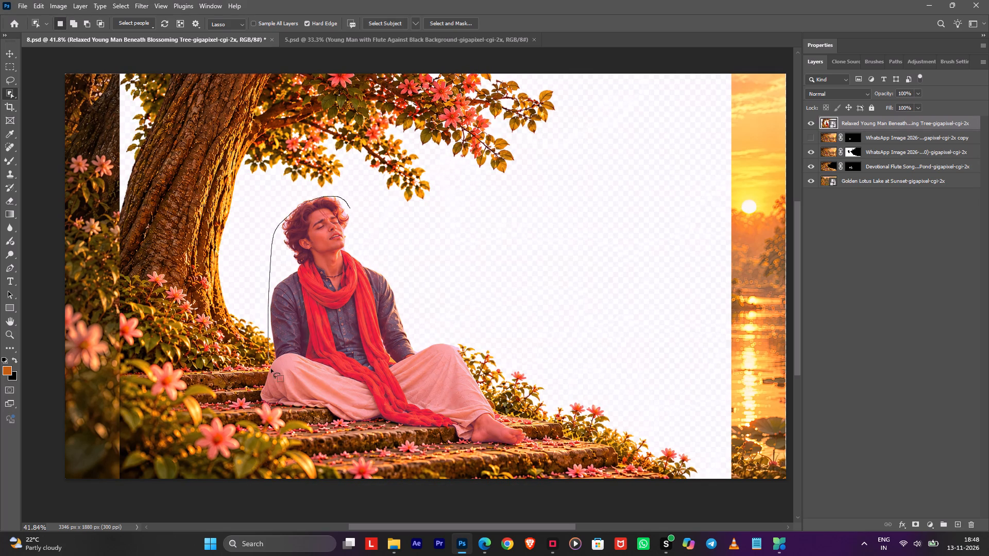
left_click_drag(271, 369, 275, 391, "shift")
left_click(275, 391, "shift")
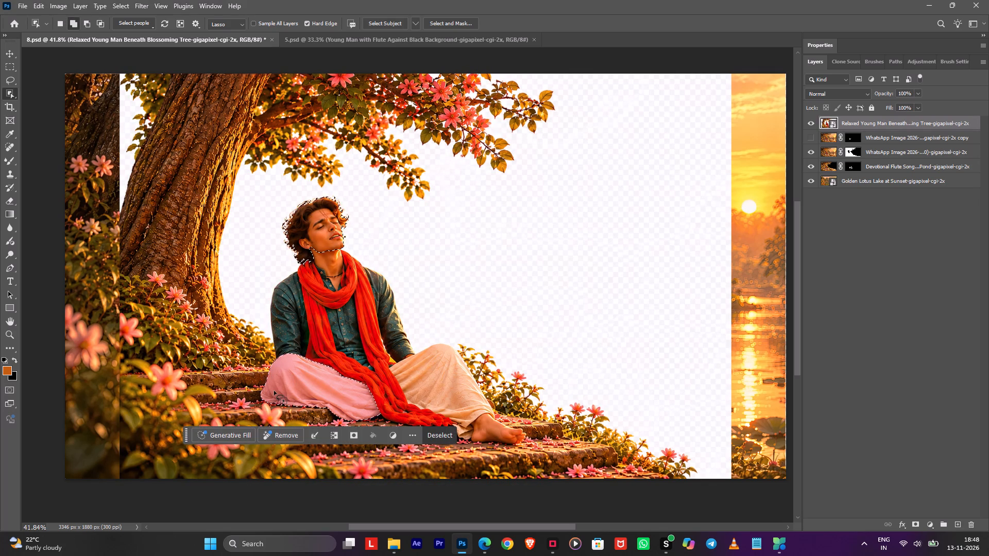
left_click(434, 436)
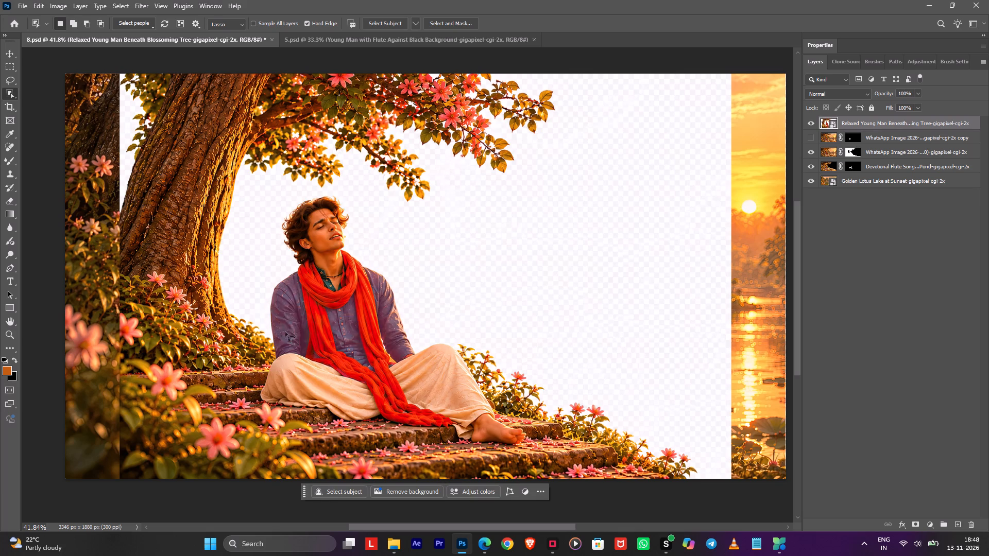
Select the whole seated man on the Relaxed Young Man layer and mask out his tree-and-steps surroundings.
left_click(353, 227, "shift")
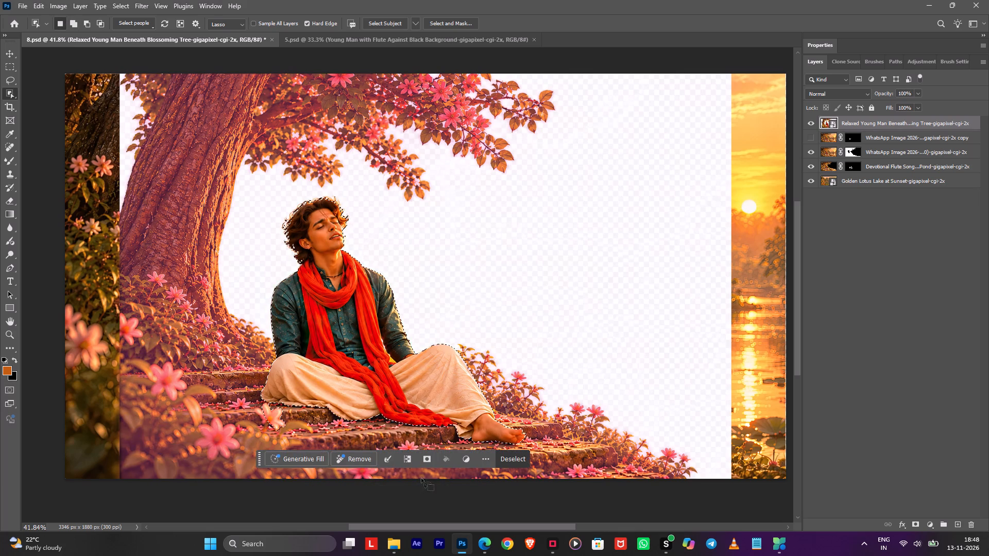
left_click(428, 458)
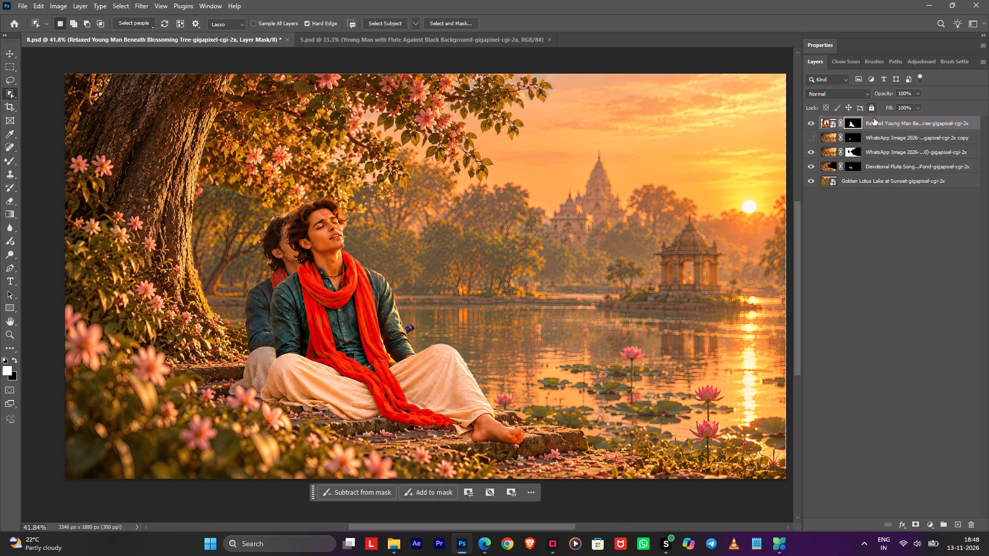
Move the masked man layer below the top WhatsApp Image copy layer and shift it about 120 px left over the original figure.
left_click_drag(874, 118, 872, 145)
key("shift+Left")
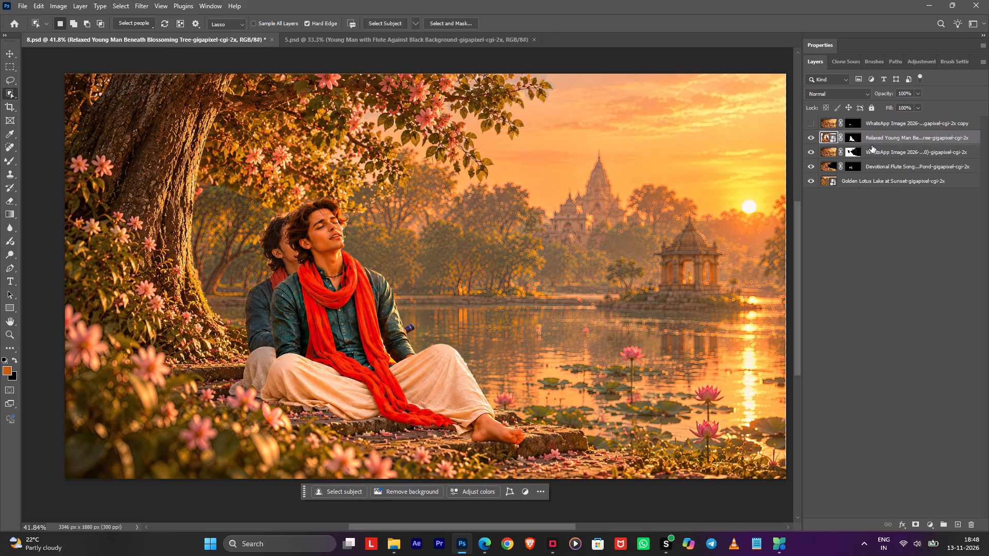
key("shift+Left")
key("shift+Left")
key("v")
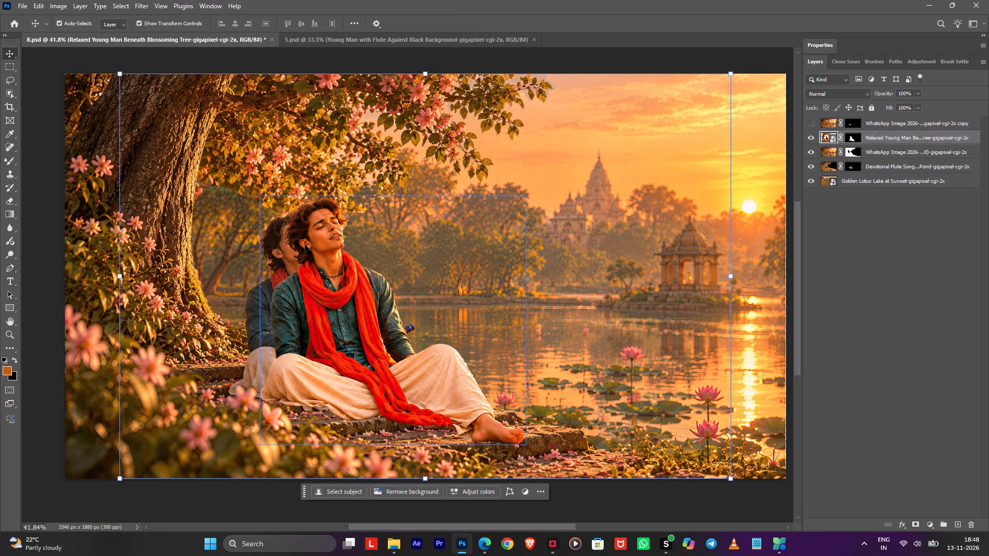
key("shift+Left")
key("shift+Left")
key("shift+Left")
key("shift+Left")
key("shift+Left")
key("shift+Left")
key("shift+Left")
key("shift+Left")
key("shift+Left")
key("shift+Left")
key("shift+Left")
key("shift+Left")
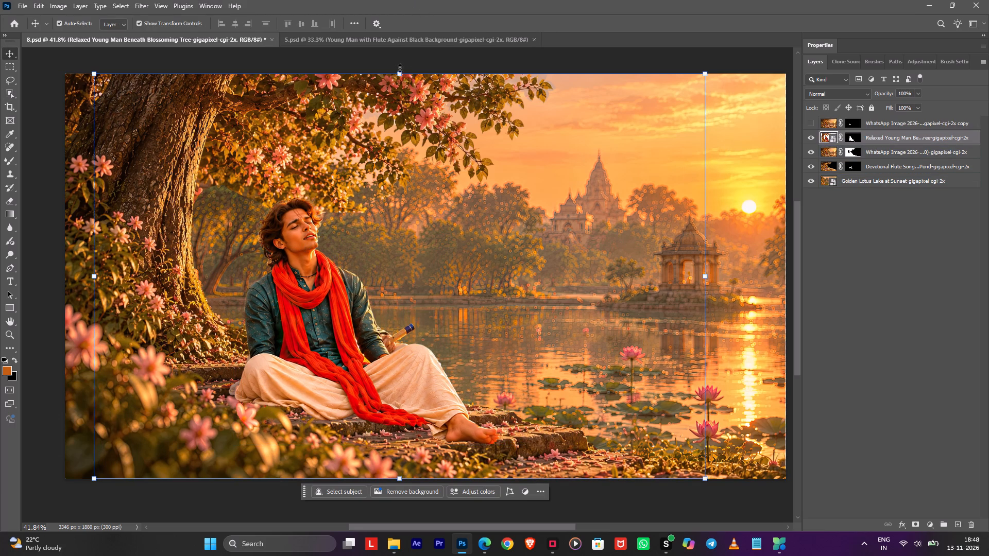
Scale the masked man layer to about 96.8% and nudge it to line up with the original figure.
left_click_drag(401, 73, 400, 85)
key("shift+Left")
key("shift+Left")
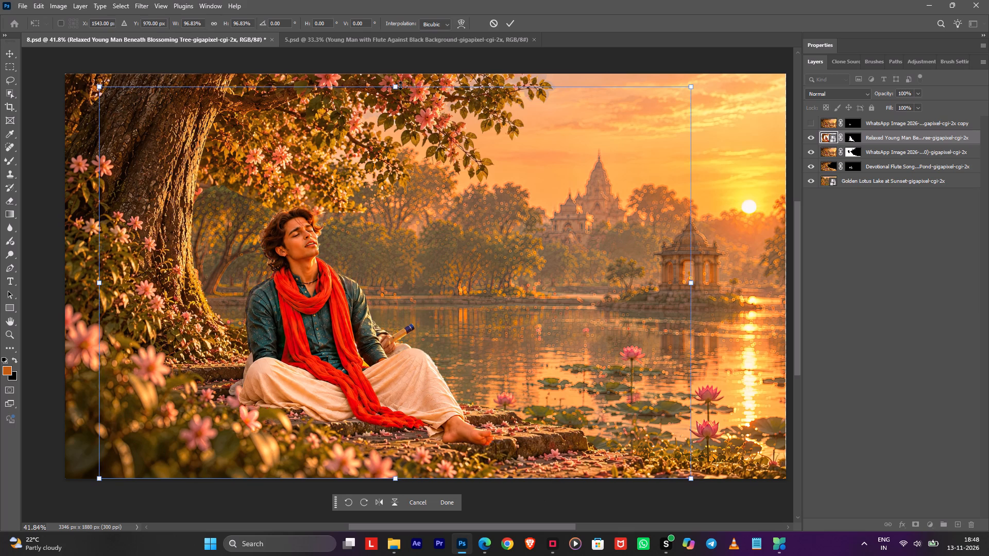
key("Up")
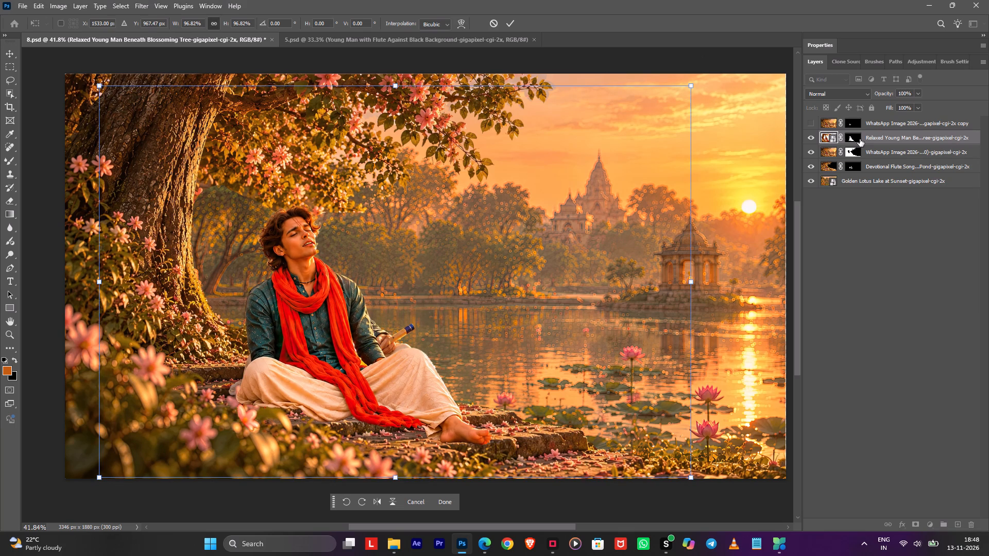
Show the WhatsApp Image copy layer and move the Devotional Flute Song layer directly above the original WhatsApp Image layer.
left_click(810, 124)
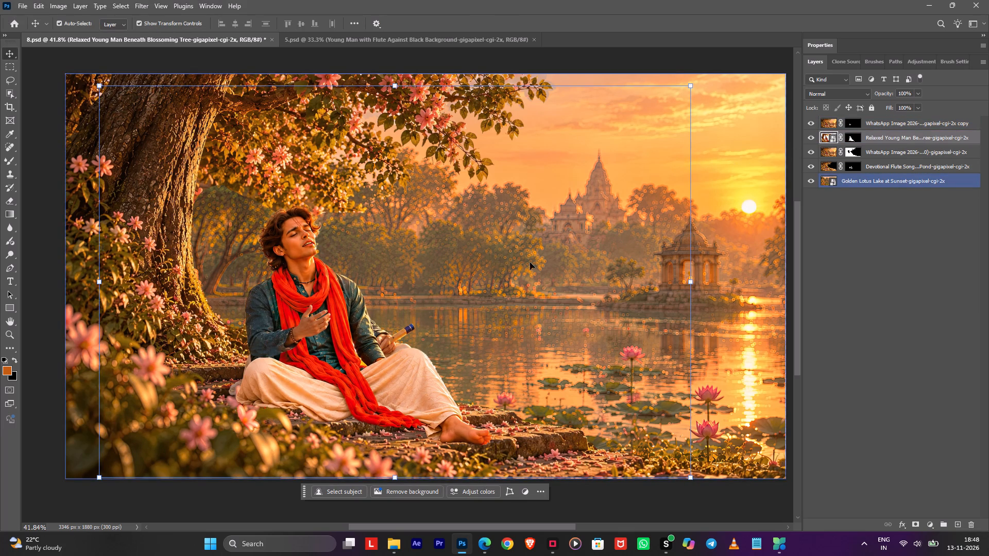
scroll(308, 316, "up", 4, "alt")
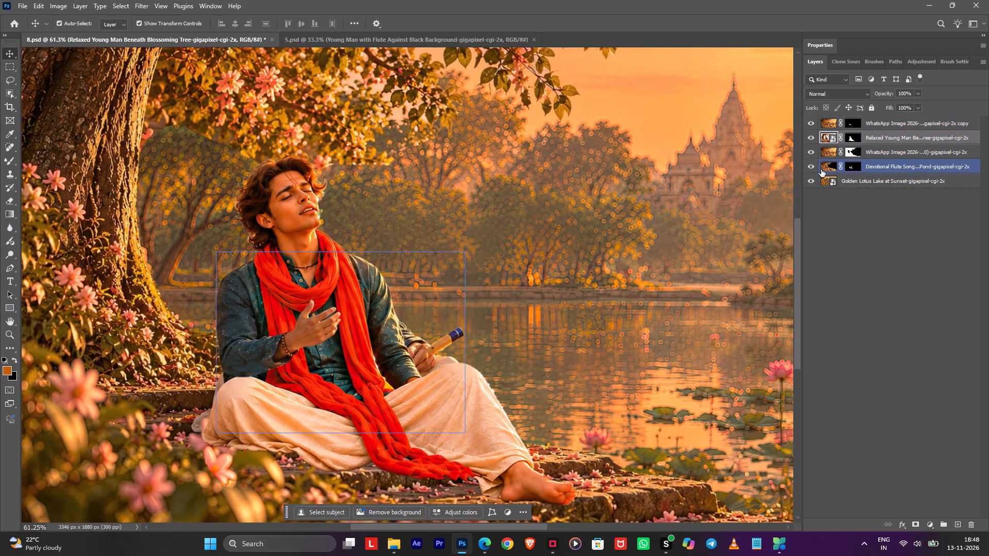
left_click_drag(867, 164, 874, 134)
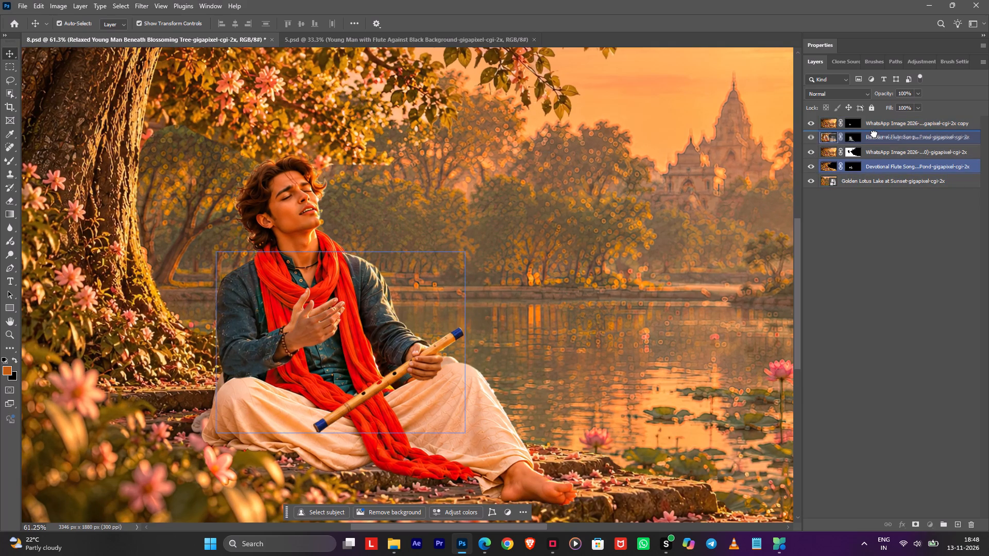
left_click_drag(874, 134, 874, 135)
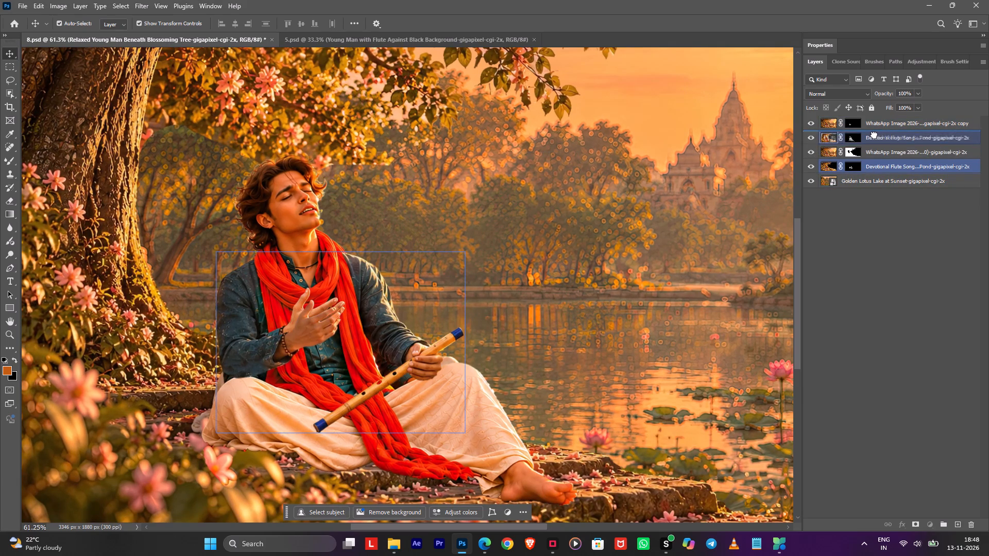
left_click_drag(874, 135, 875, 144)
Toggle the figure layers' visibility to check their contents, leaving only the WhatsApp Image copy layer hidden.
left_click(816, 138)
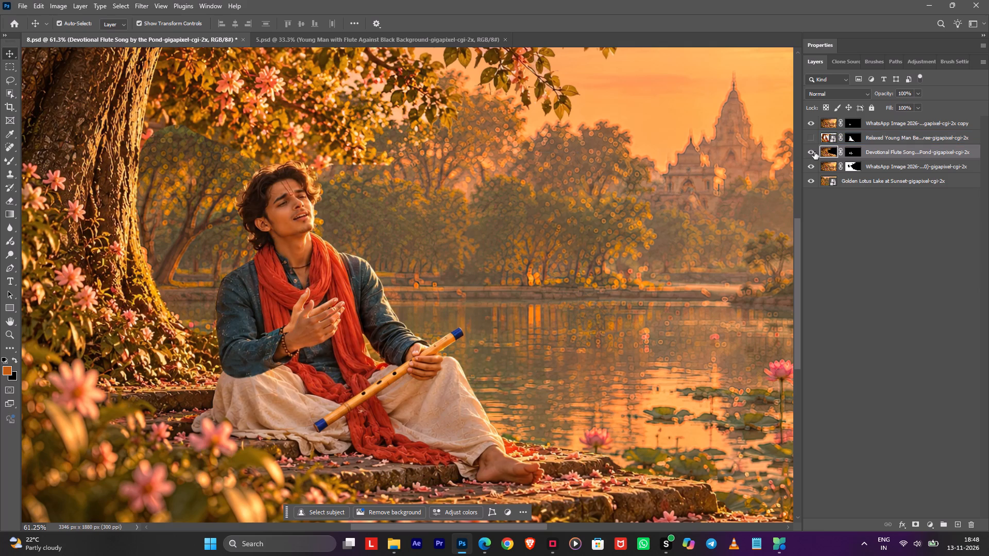
left_click(814, 152)
left_click(813, 166)
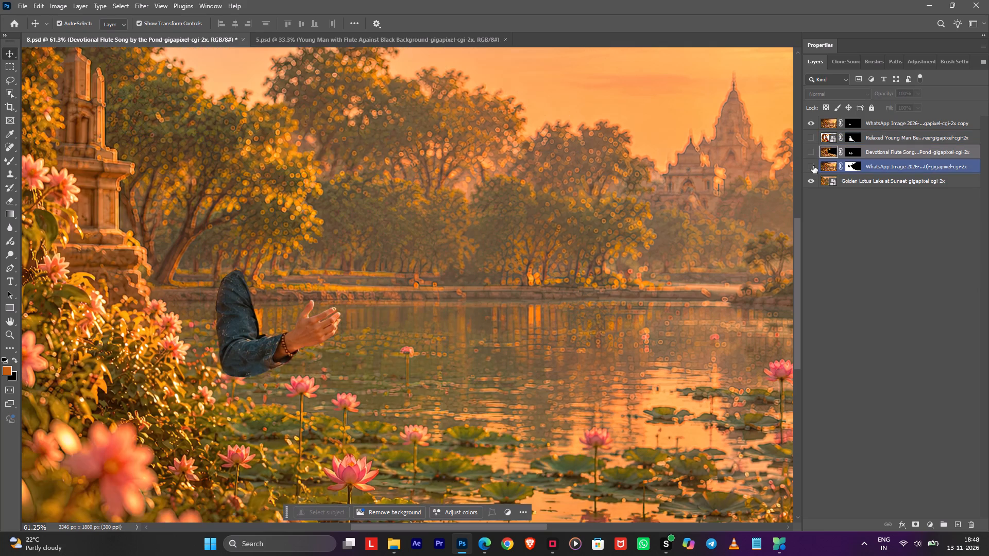
left_click(813, 166)
left_click(810, 123)
left_click(812, 140)
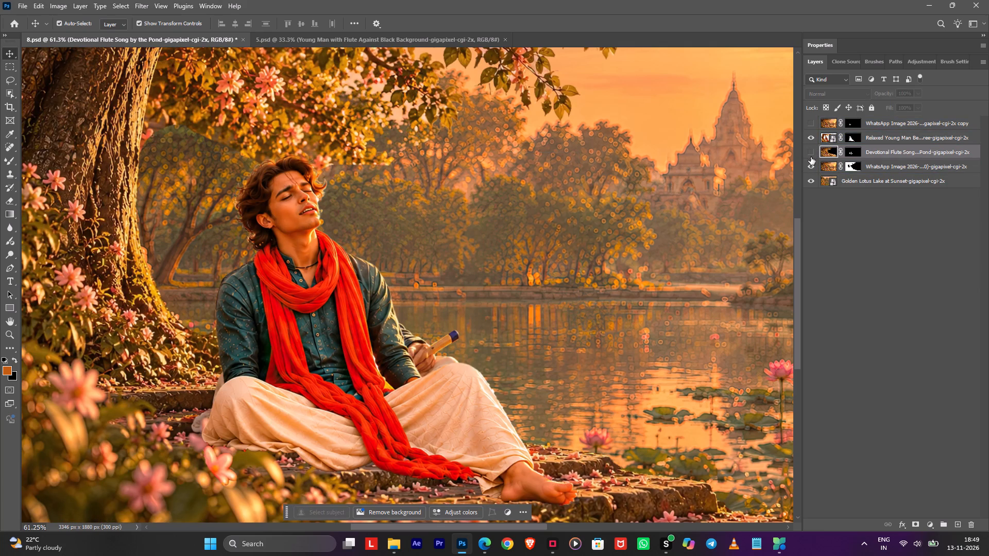
left_click(810, 158)
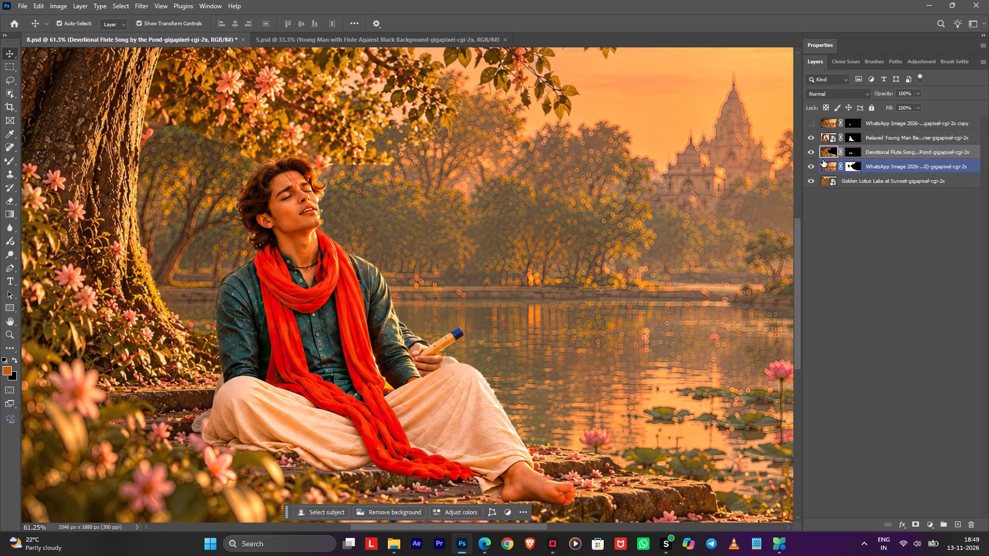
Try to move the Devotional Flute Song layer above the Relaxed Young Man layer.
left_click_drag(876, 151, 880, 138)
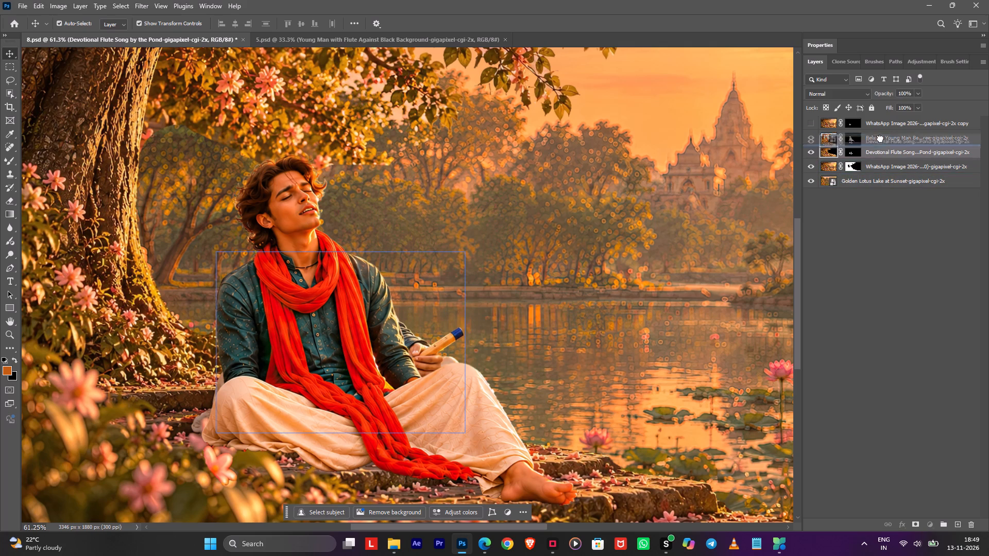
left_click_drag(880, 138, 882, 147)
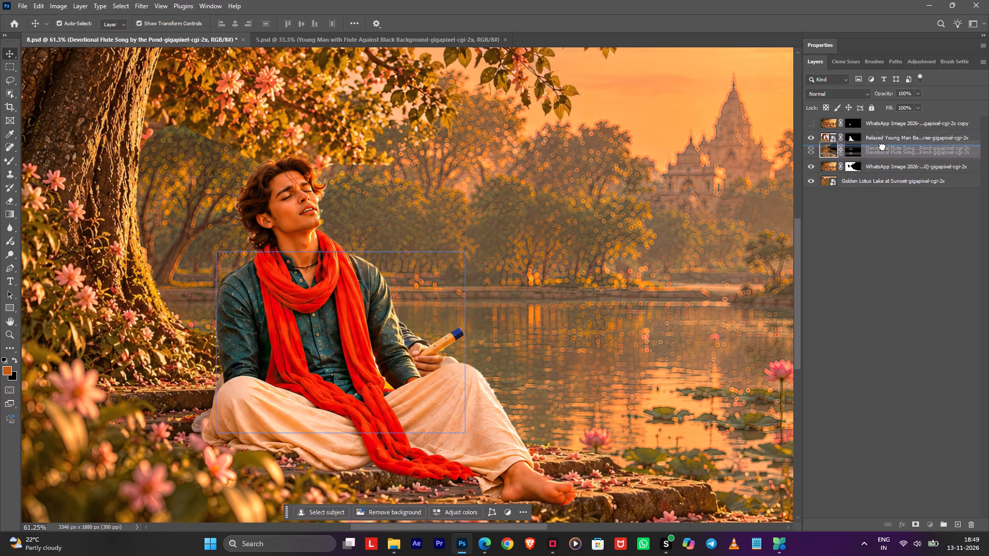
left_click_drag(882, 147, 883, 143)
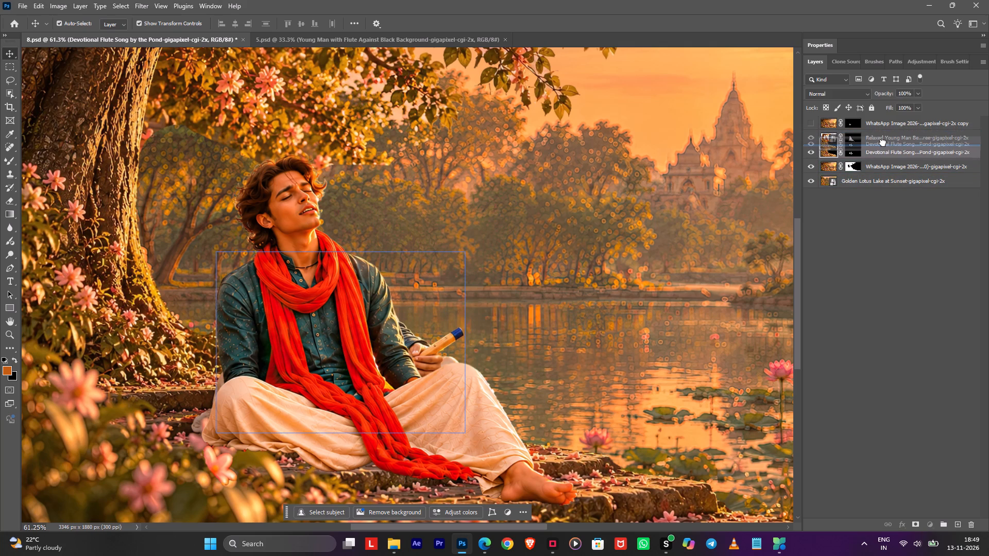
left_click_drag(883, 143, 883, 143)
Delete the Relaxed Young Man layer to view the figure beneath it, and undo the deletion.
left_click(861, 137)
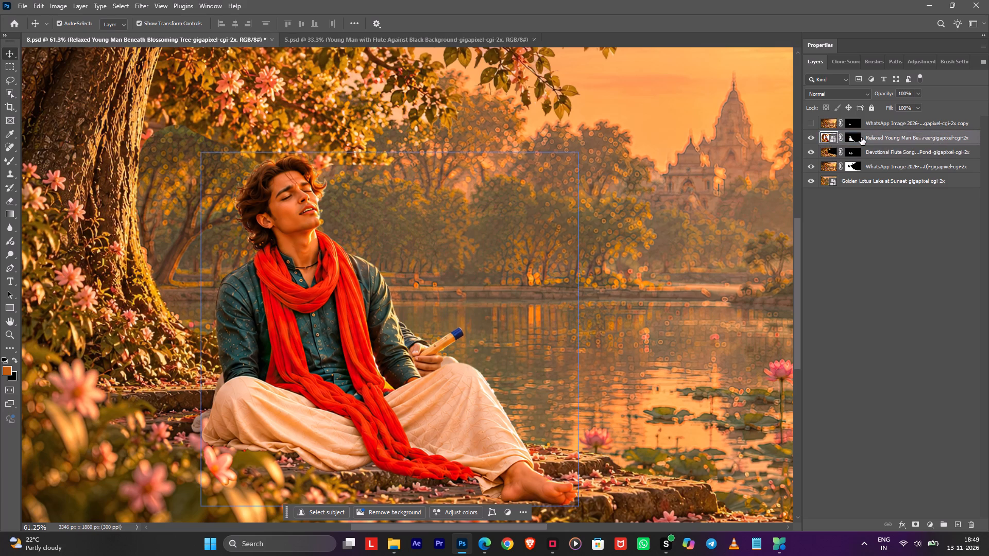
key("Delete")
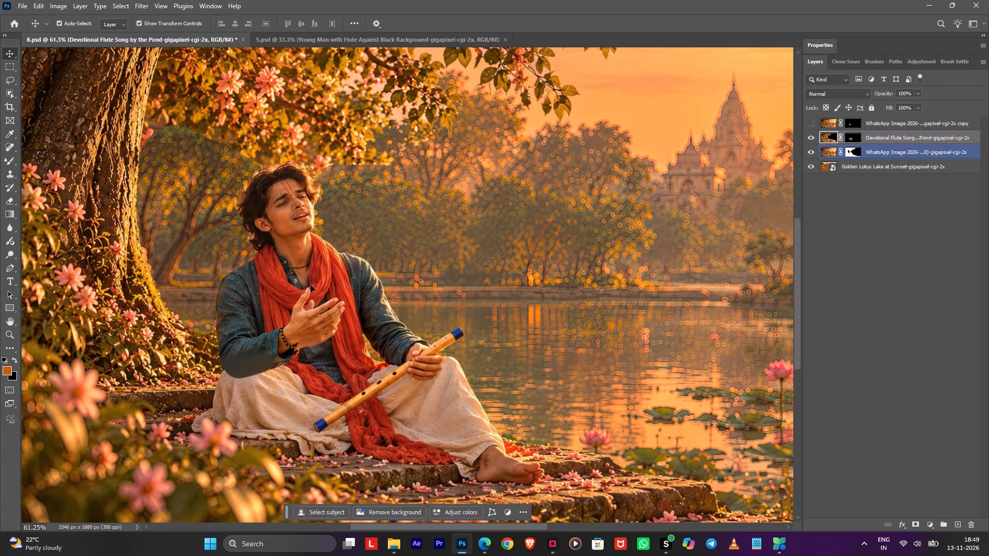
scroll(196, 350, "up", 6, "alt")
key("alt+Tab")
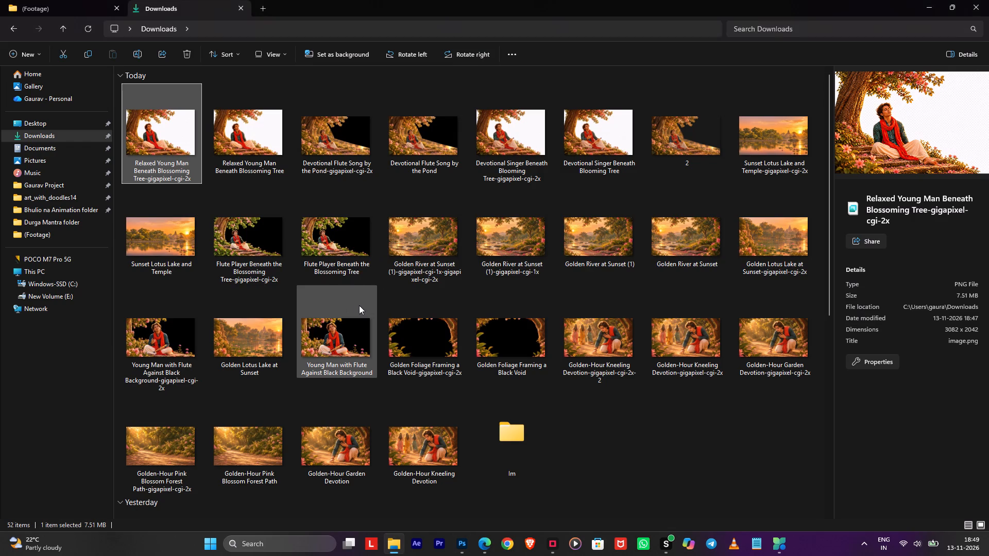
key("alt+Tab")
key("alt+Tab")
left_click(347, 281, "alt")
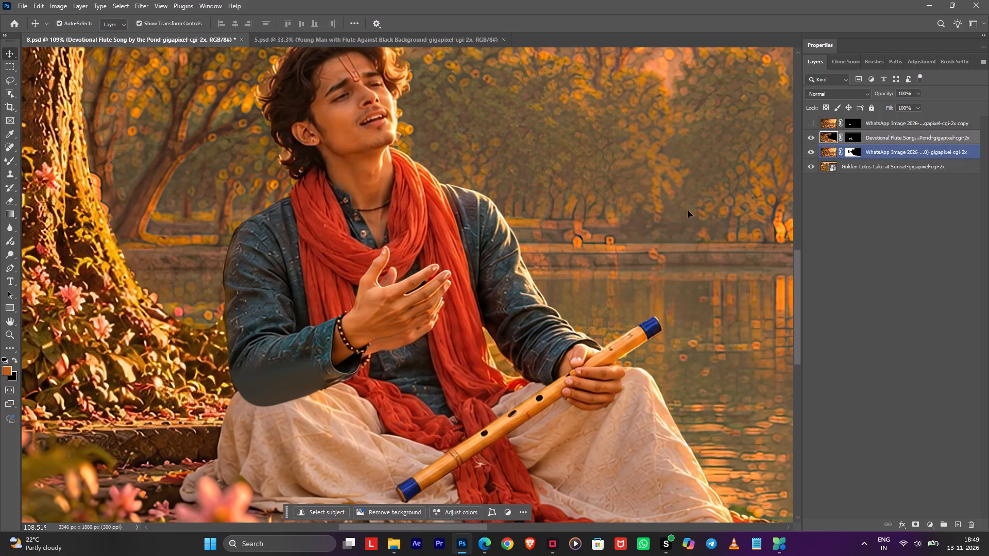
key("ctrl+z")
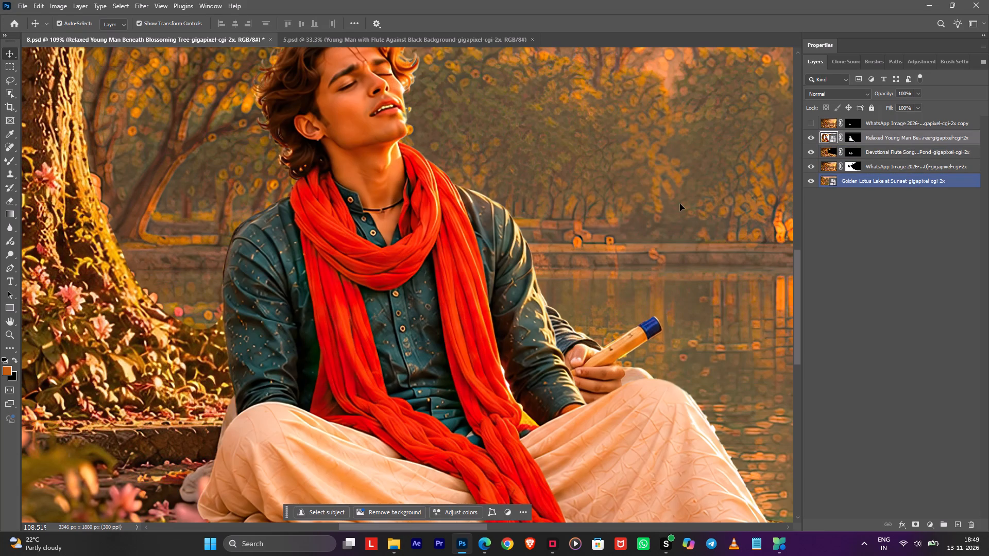
Toggle the Relaxed Young Man layer's visibility to compare it with the original figure, leaving it shown.
scroll(517, 261, "down", 3, "alt")
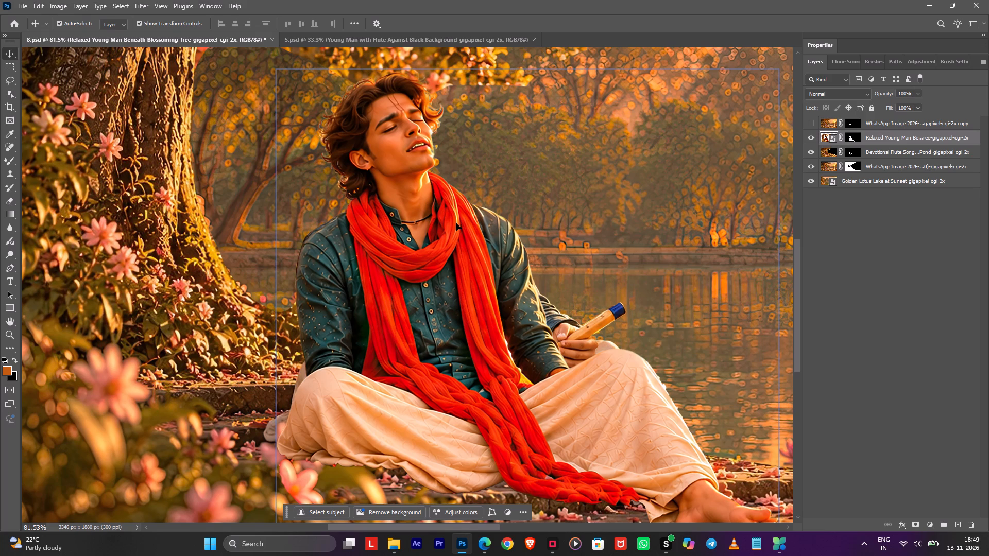
left_click(813, 138)
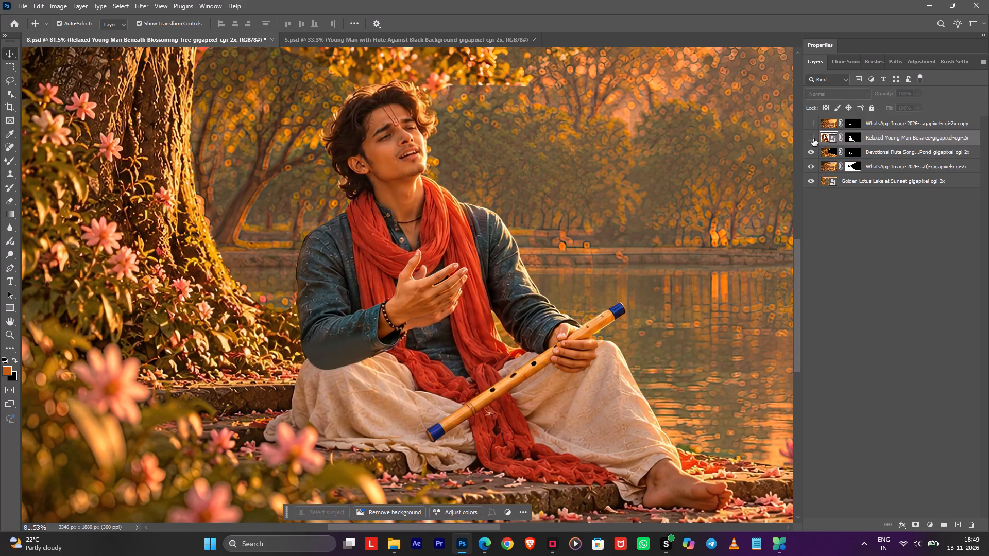
left_click(813, 138)
left_click(813, 138)
left_click(813, 138)
Paint black on the Relaxed Young Man layer's mask to hide the leftover patch between the scarf tip and the heel.
key("space")
key("space")
key("space")
key("space")
key("space")
key("space")
key("space")
key("space")
key("space")
left_click_drag(654, 353, 574, 236)
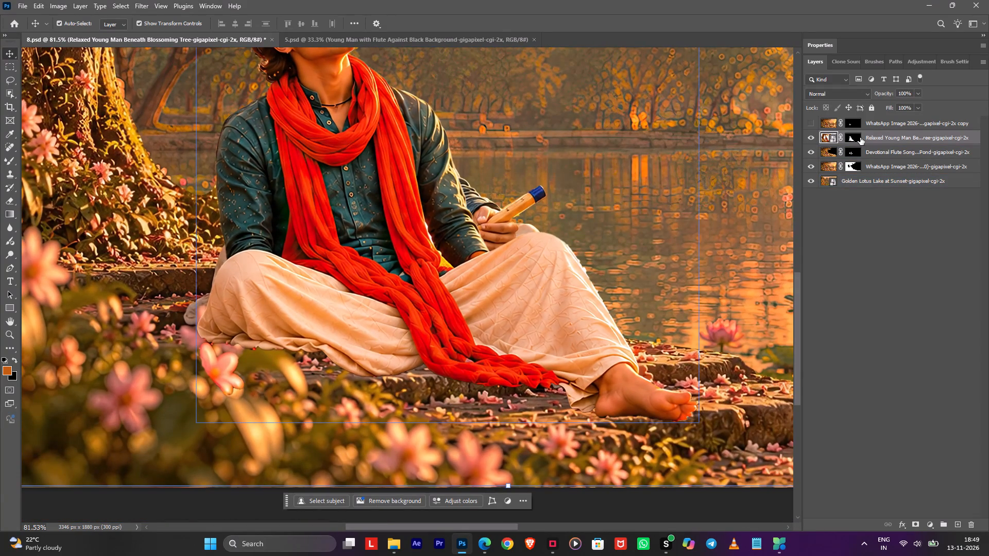
left_click(854, 137)
key("b")
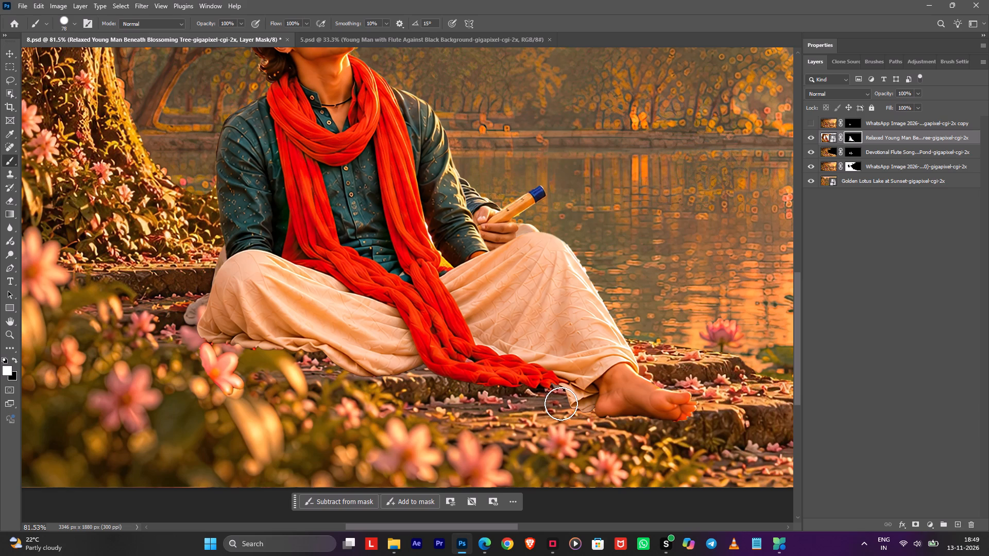
key("x")
left_click_drag(561, 404, 574, 409)
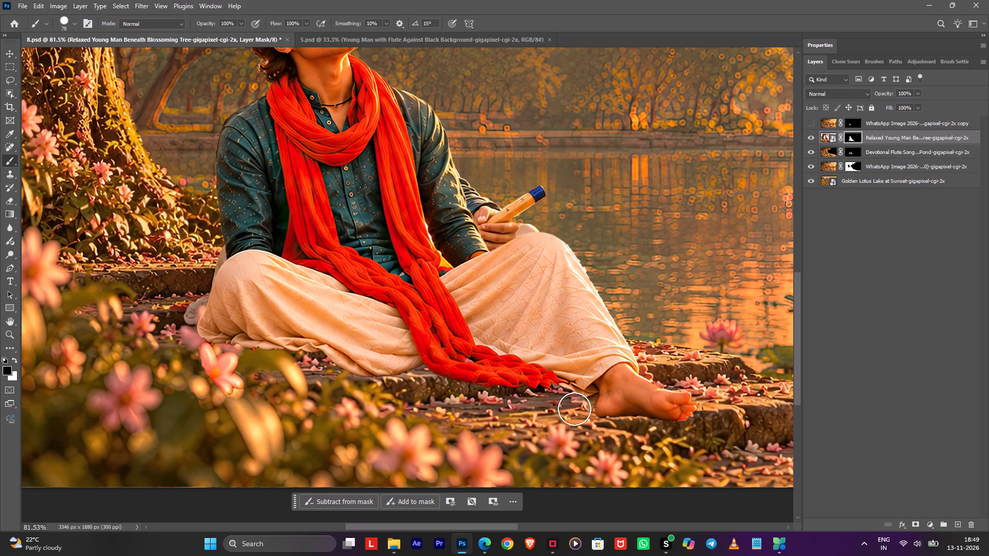
left_click_drag(574, 409, 576, 409)
left_click_drag(575, 405, 565, 399)
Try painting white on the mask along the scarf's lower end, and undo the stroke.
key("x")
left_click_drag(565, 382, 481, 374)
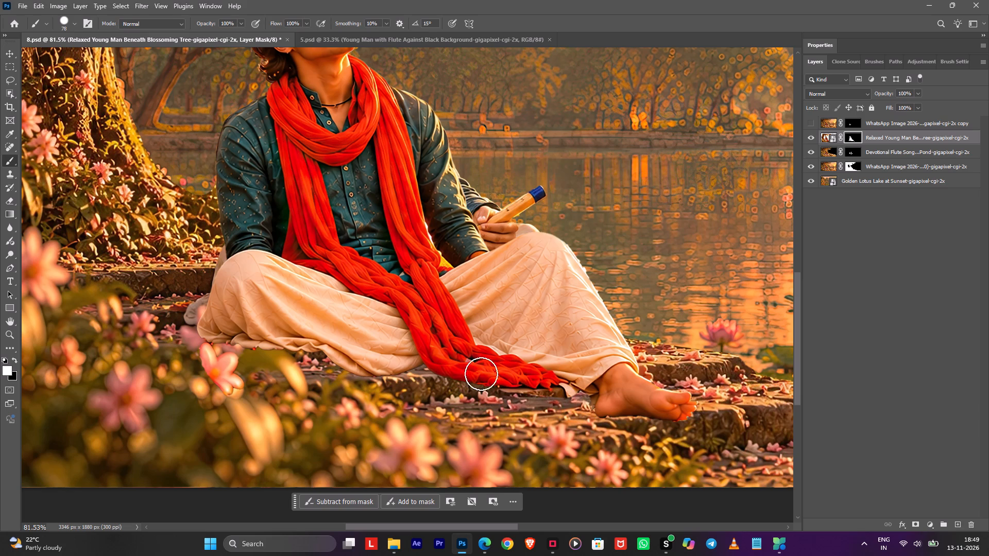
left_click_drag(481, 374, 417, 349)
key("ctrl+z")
With a 34 px brush, paint black on the mask to clean up the edge below the dhoti hem and around the heel.
scroll(591, 388, "up", 9, "alt")
right_click_drag(593, 398, 570, 406, "alt")
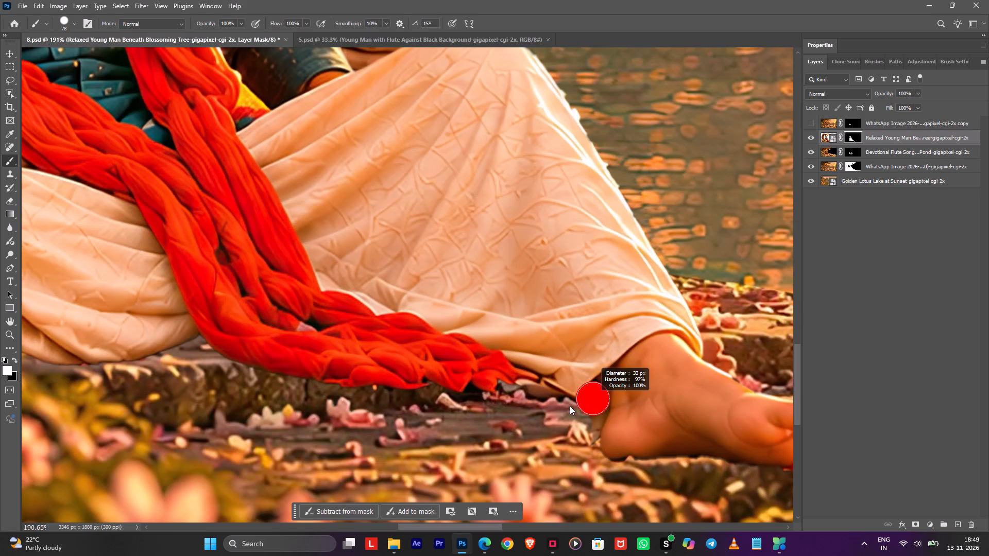
right_click_drag(570, 406, 570, 406, "alt")
left_click_drag(542, 398, 522, 394)
key("ctrl+z")
key("x")
left_click_drag(537, 402, 512, 402)
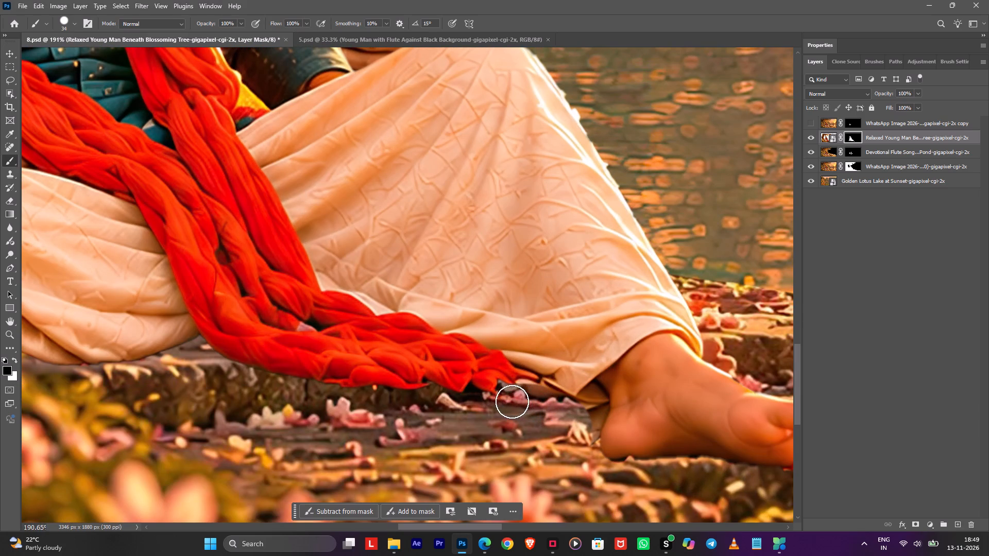
left_click_drag(512, 402, 569, 419)
left_click_drag(589, 418, 581, 439)
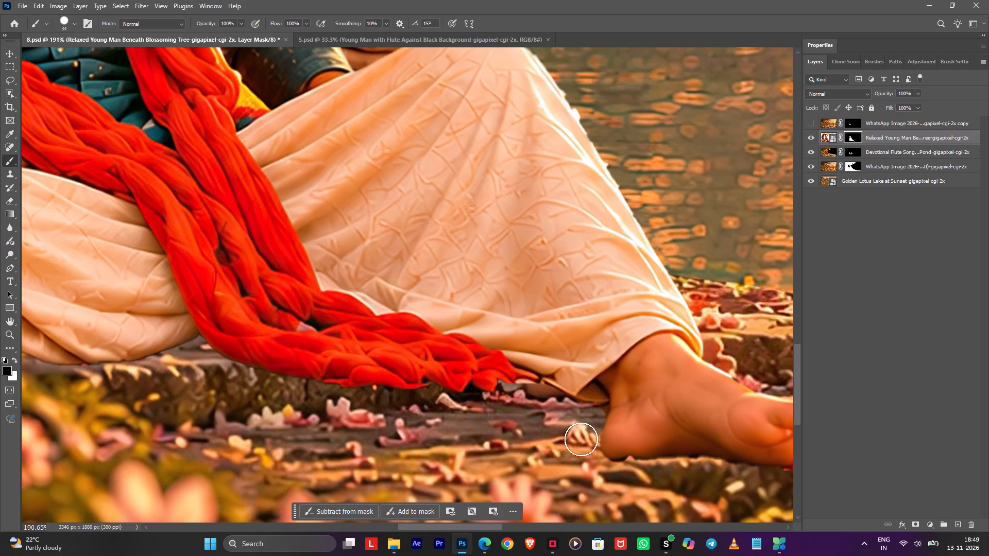
left_click_drag(581, 439, 624, 475)
Paint white on the mask along the foot's sole, heel and ankle to restore their full shape.
key("x")
left_click_drag(616, 443, 717, 442)
key("space")
left_click_drag(650, 433, 503, 418)
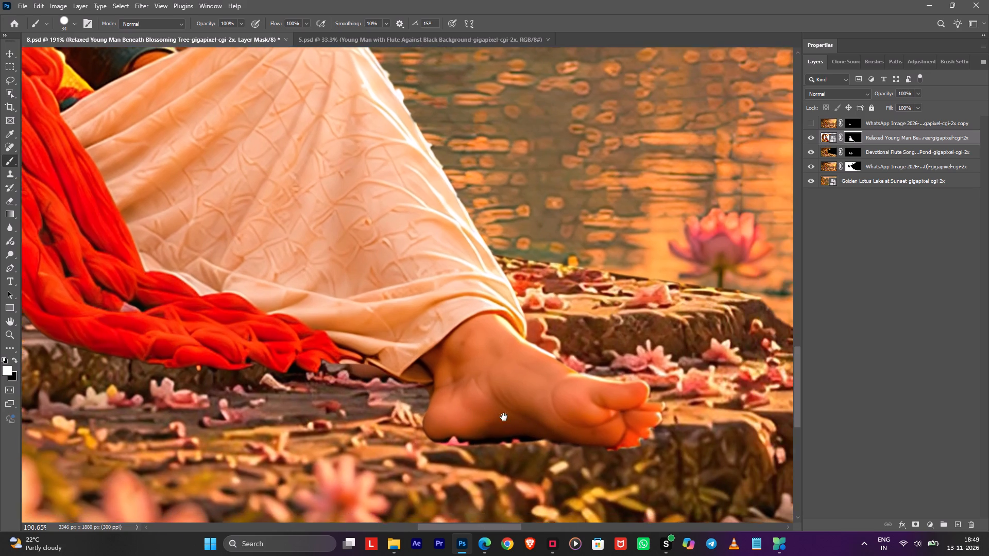
key("ctrl+z")
left_click_drag(570, 428, 476, 421)
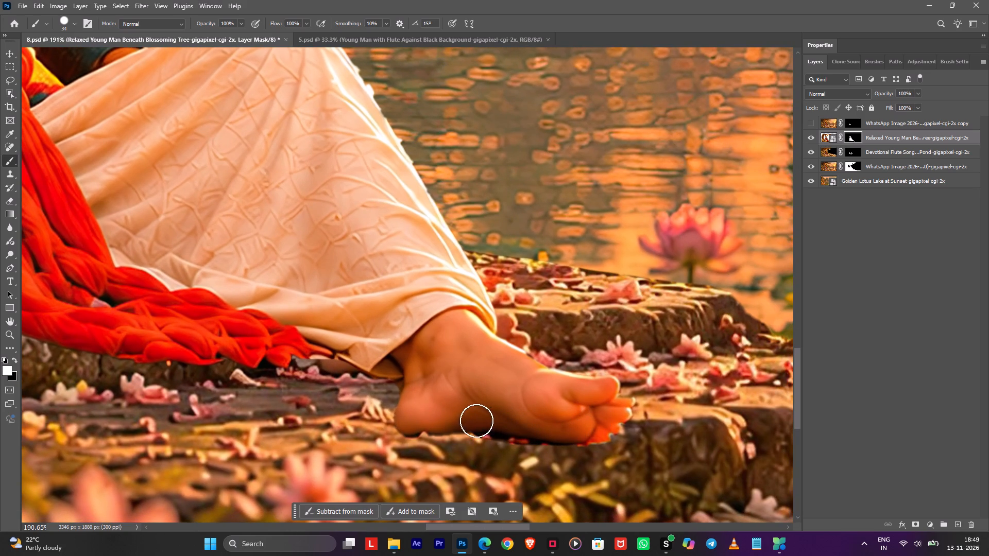
left_click_drag(476, 421, 412, 401)
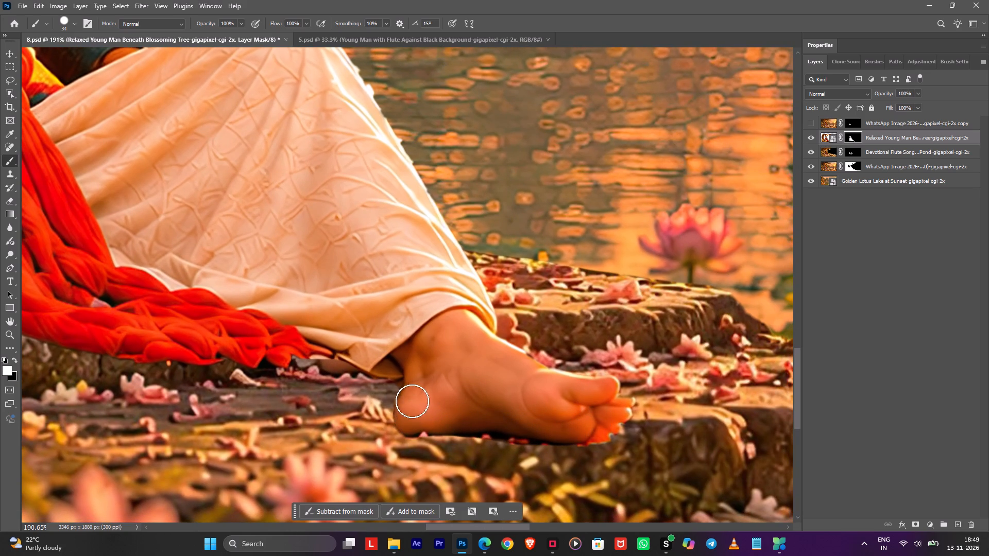
left_click_drag(412, 401, 420, 352)
scroll(582, 386, "down", 1, "alt")
scroll(582, 386, "up", 1, "alt")
scroll(582, 386, "down", 1, "alt")
scroll(582, 386, "up", 1, "alt")
scroll(582, 386, "down", 6, "alt")
scroll(582, 386, "up", 1, "alt")
scroll(582, 386, "down", 5, "alt")
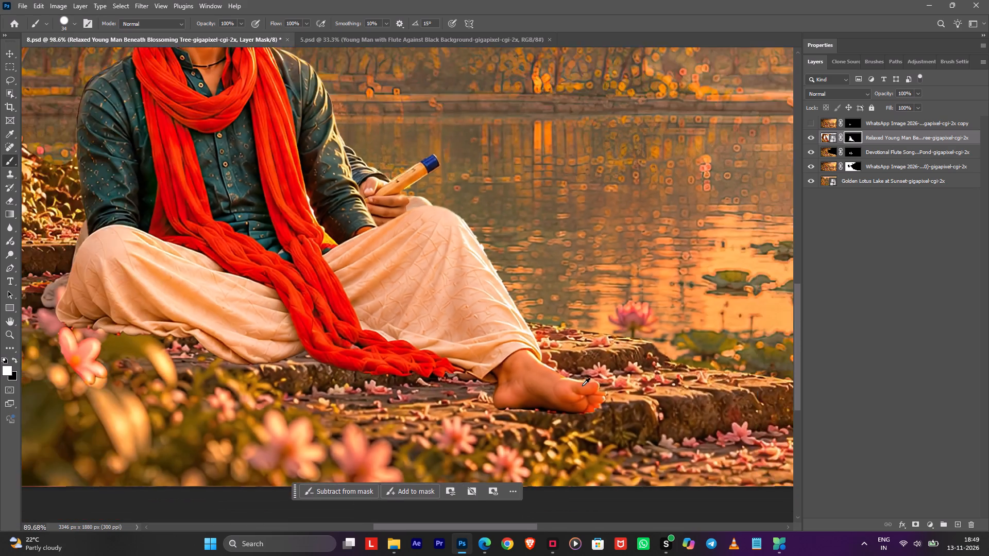
scroll(582, 386, "down", 5, "alt")
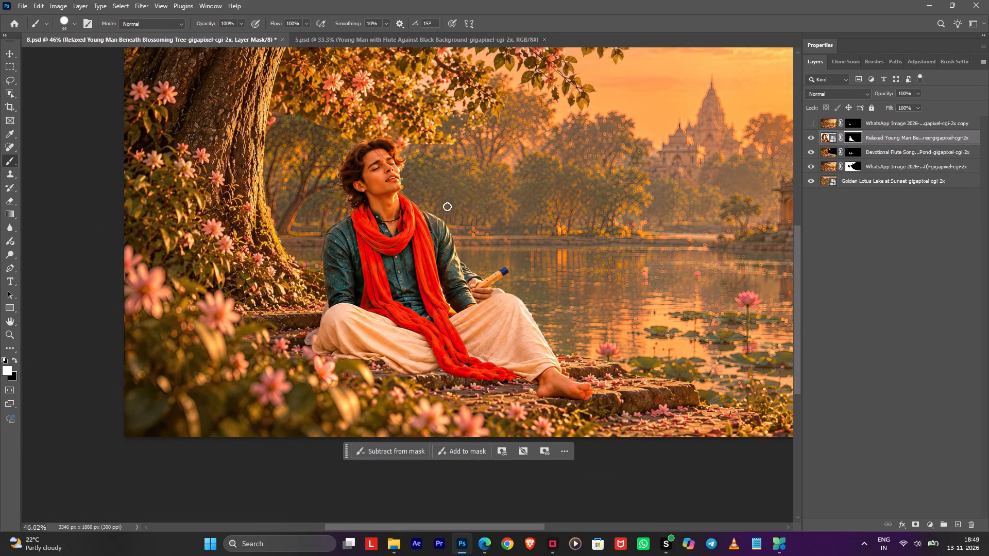
Hide the Devotional Flute Song layer and toggle the Relaxed Young Man and original WhatsApp Image layers to check their contents.
left_click(895, 150)
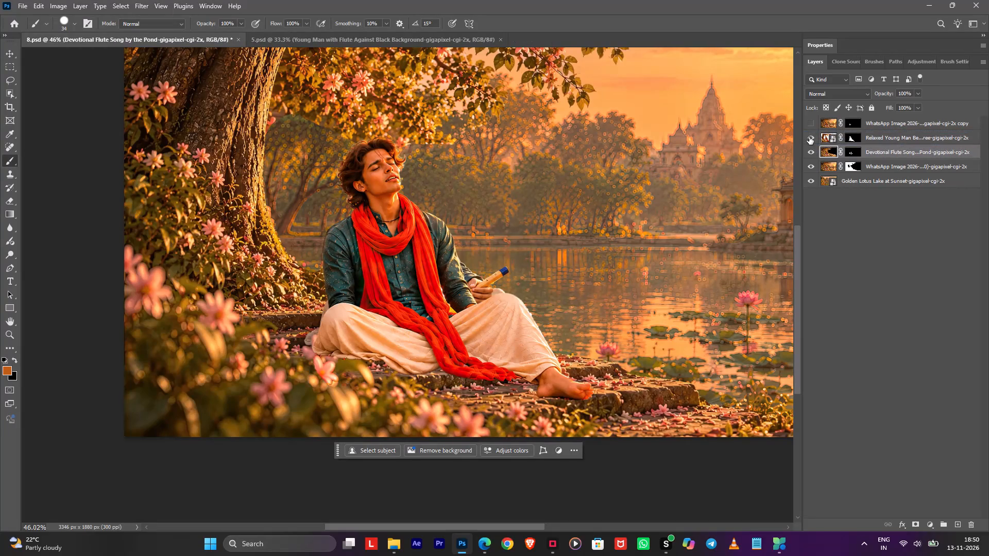
left_click(811, 150)
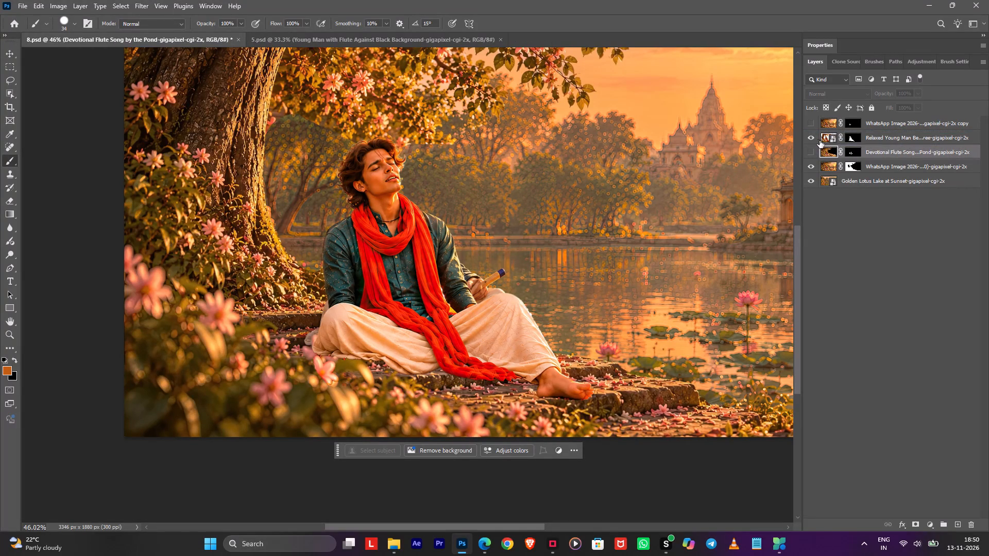
left_click(811, 139)
left_click(811, 139)
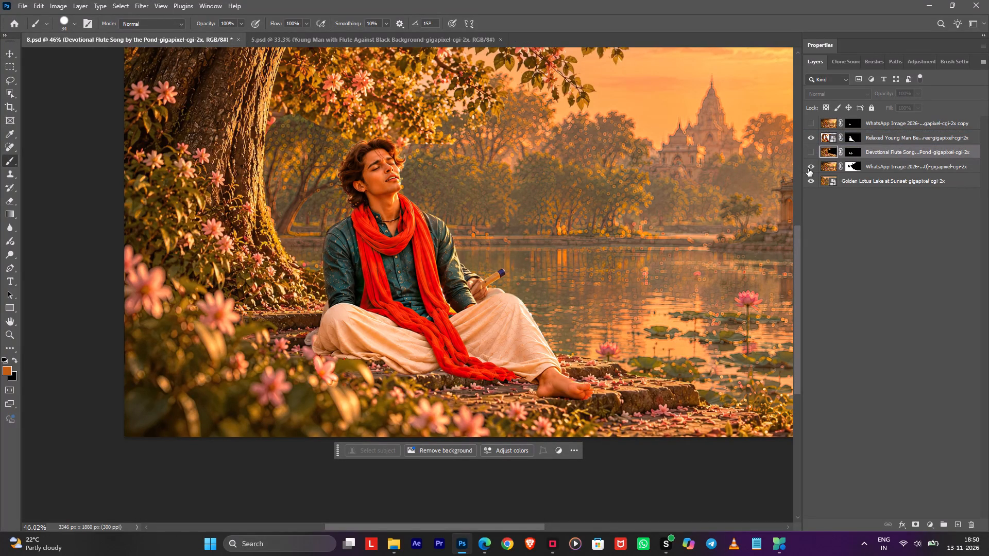
left_click(808, 169)
left_click(808, 169)
With a 126 px brush, mask out the Relaxed Young Man's flute-side forearm so the original sleeve, hand and upper flute show through.
scroll(432, 285, "up", 5, "alt")
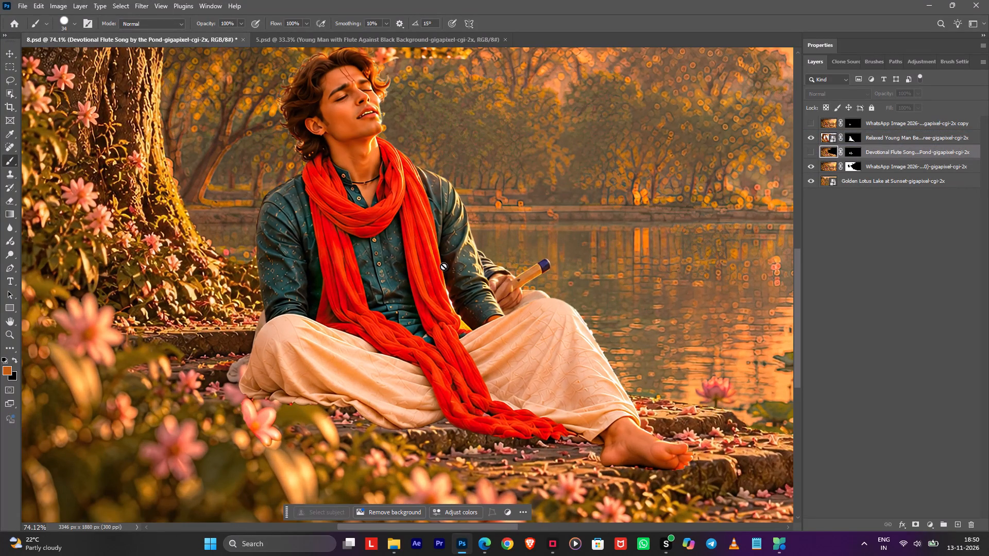
key("b")
right_click_drag(493, 263, 511, 264, "alt")
left_click(849, 140)
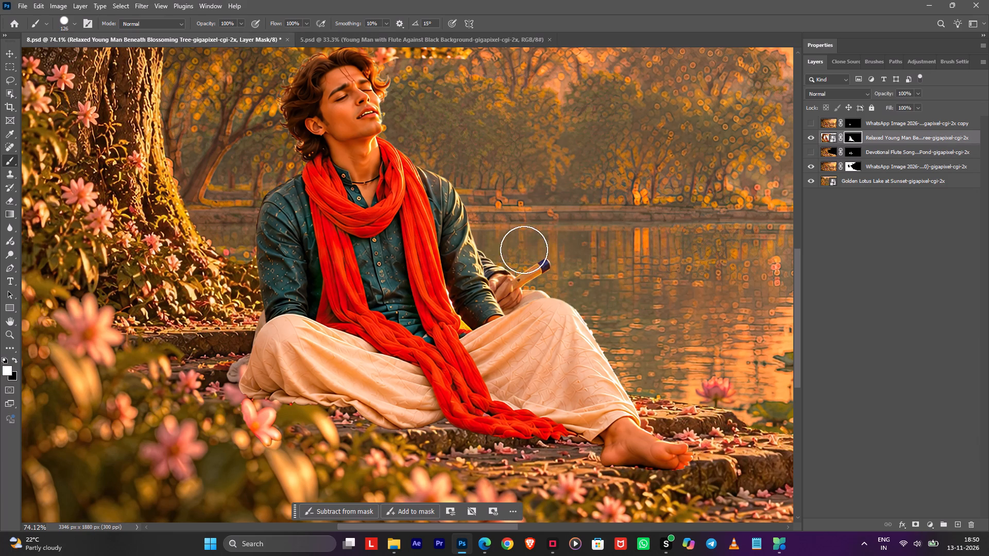
key("x")
left_click_drag(489, 272, 484, 203)
left_click_drag(479, 205, 478, 262)
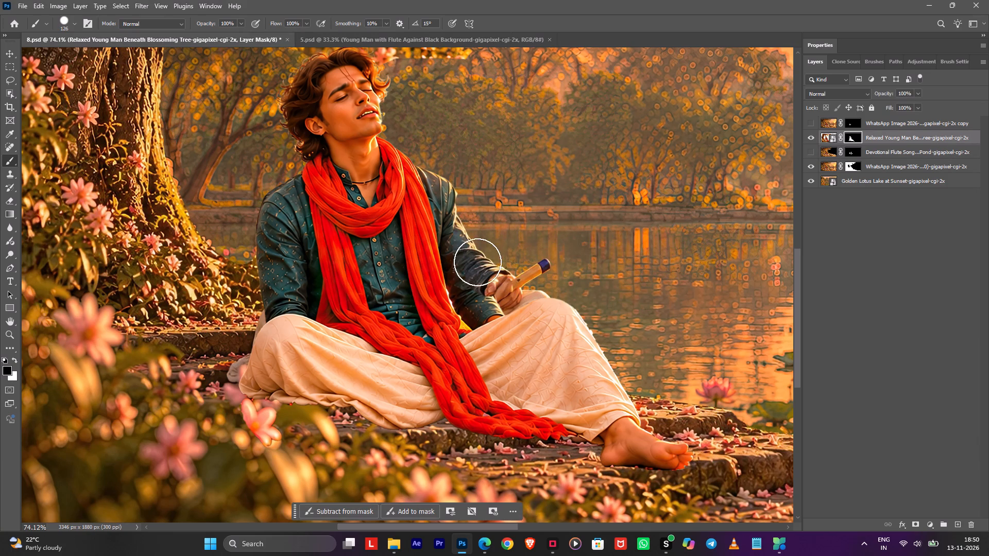
left_click_drag(478, 262, 481, 286)
left_click_drag(480, 299, 570, 218)
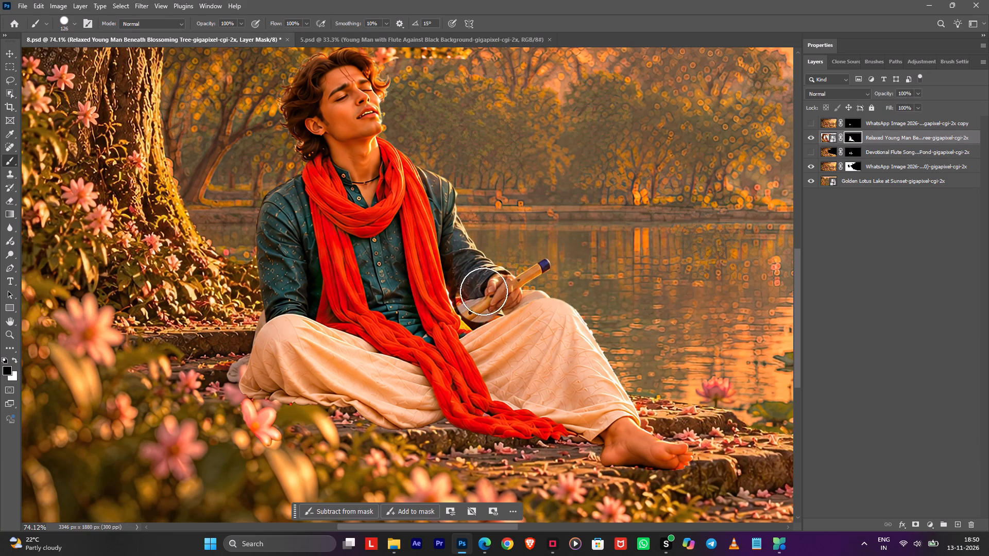
left_click_drag(484, 299, 517, 274)
With a 54 px brush, mask out the Relaxed Young Man's flute-side sleeve from shoulder to cuff and around the lower flute.
scroll(459, 261, "up", 5, "alt")
right_click_drag(480, 253, 461, 253, "alt")
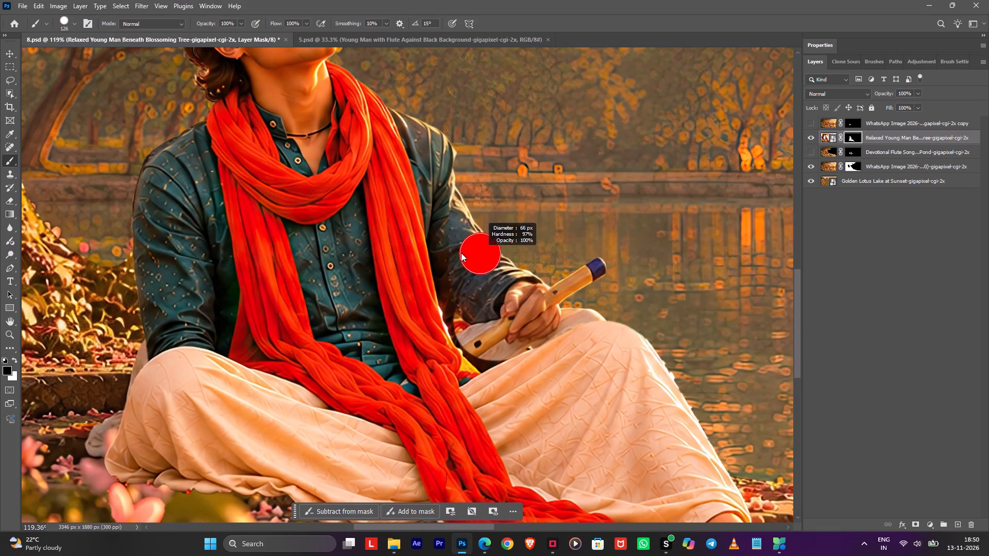
right_click_drag(461, 253, 457, 251, "alt")
left_click_drag(447, 228, 463, 297)
left_click_drag(447, 236, 449, 247)
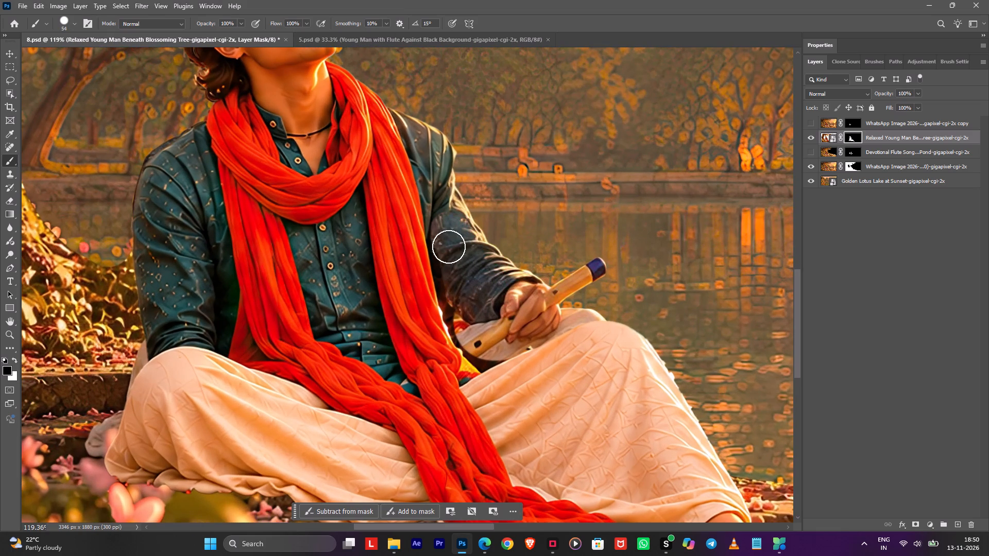
left_click_drag(449, 247, 481, 348)
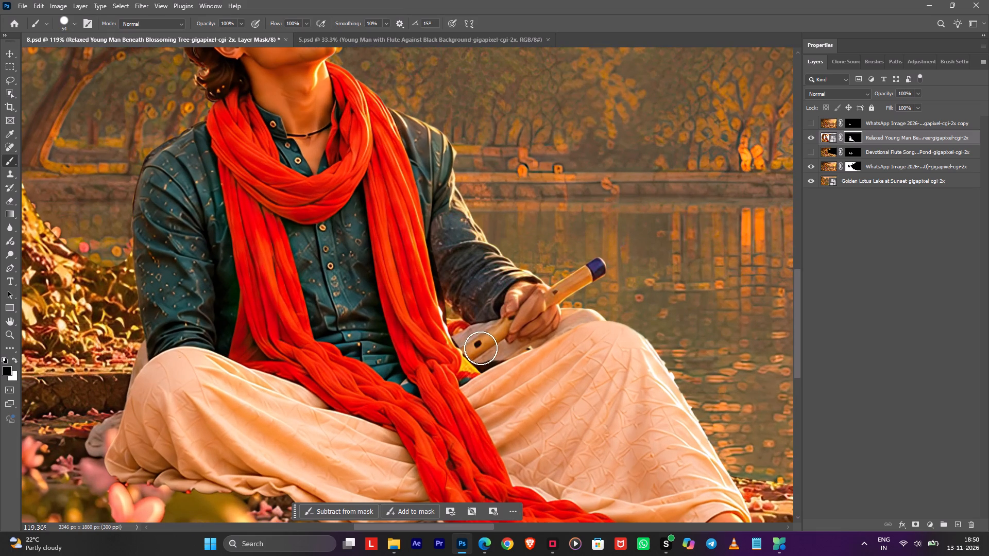
left_click_drag(481, 348, 549, 301)
left_click_drag(461, 247, 459, 83)
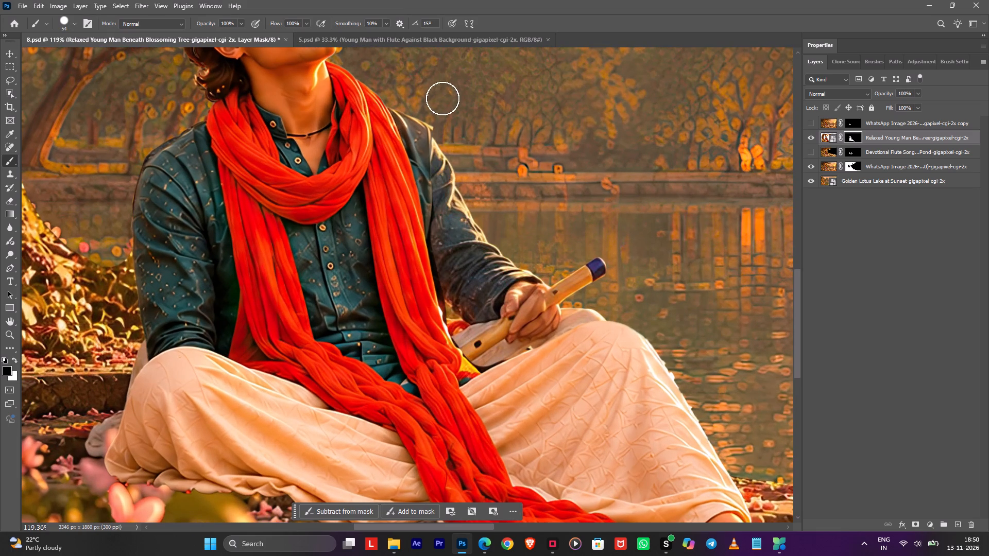
left_click_drag(410, 102, 441, 207)
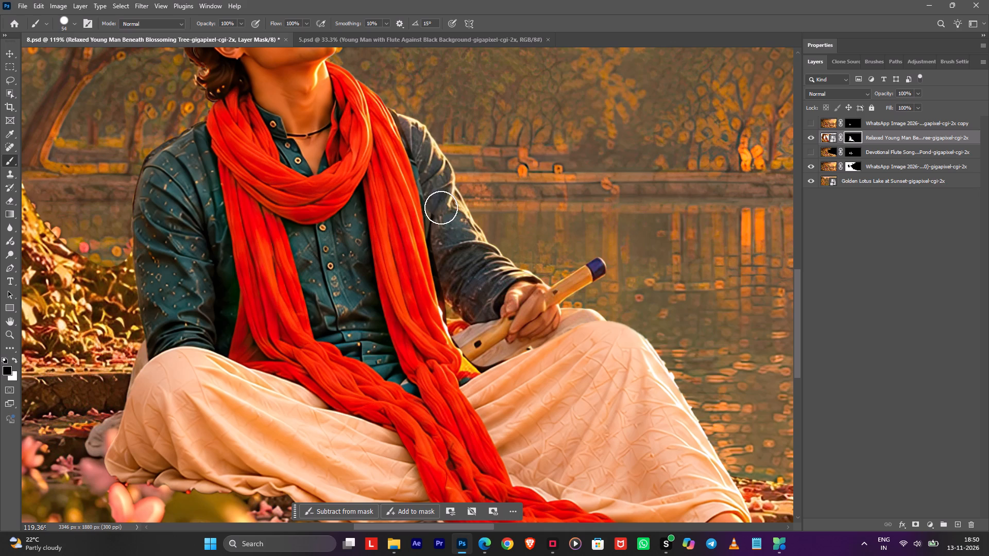
left_click_drag(441, 207, 461, 318)
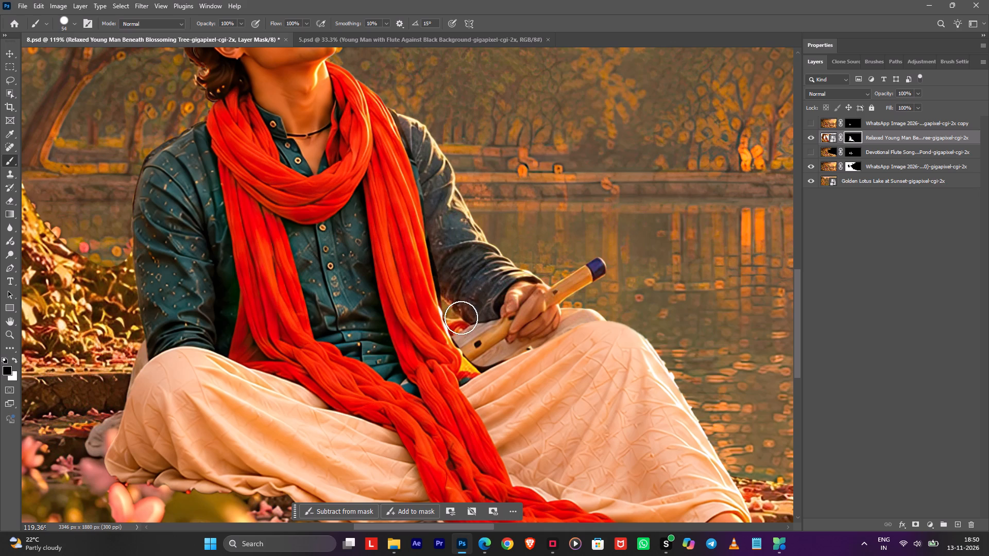
left_click_drag(461, 318, 472, 318)
Mask out the Relaxed Young Man's tree-side sleeve from shoulder to forearm so the underlying sleeve shows through.
left_click_drag(147, 125, 148, 262)
left_click_drag(165, 130, 166, 268)
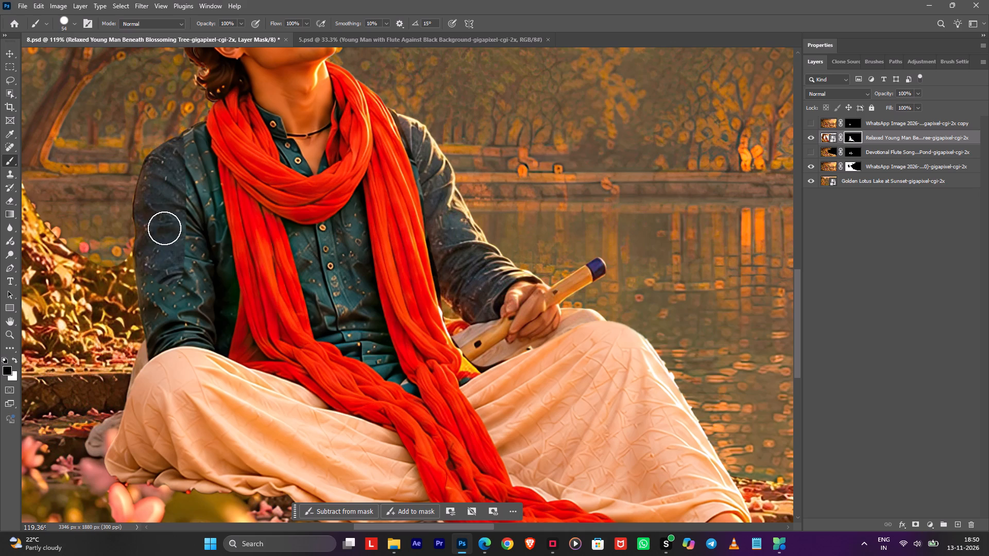
left_click_drag(172, 138, 202, 324)
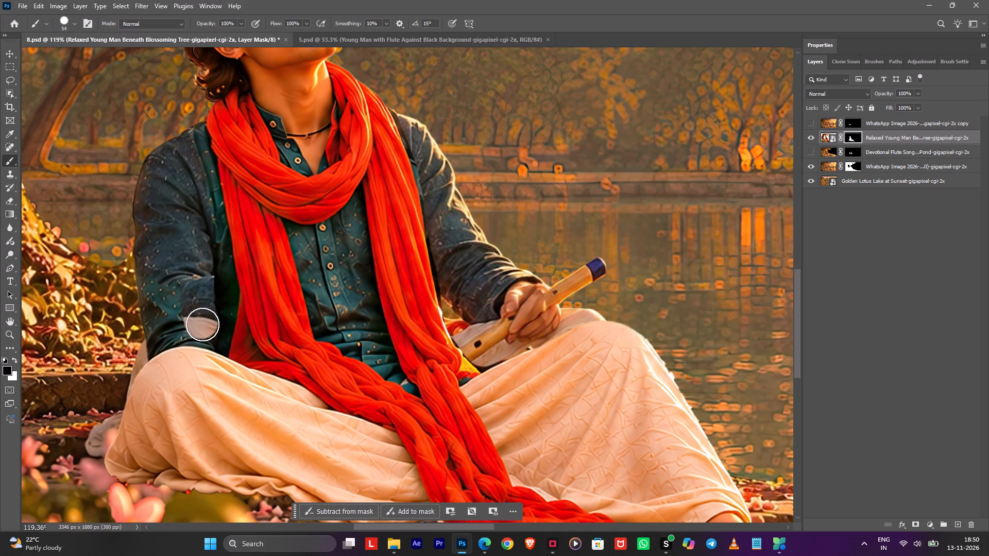
left_click_drag(202, 324, 135, 346)
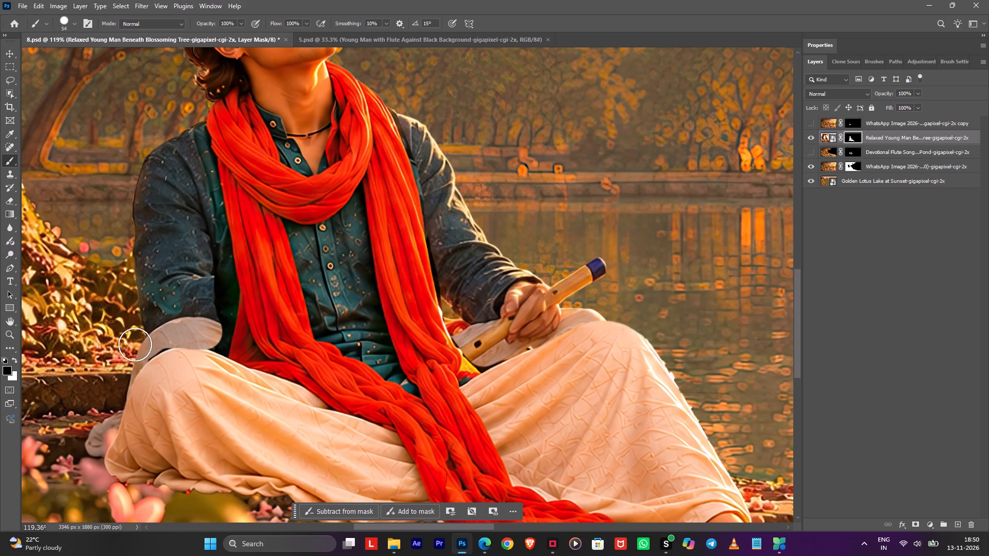
left_click_drag(164, 310, 189, 290)
left_click_drag(176, 297, 126, 319)
left_click_drag(170, 266, 134, 300)
left_click_drag(157, 257, 146, 283)
left_click_drag(165, 130, 124, 267)
With 34 px and 19 px brushes, mask out the remaining tree-side forearm above the knee and the sleeve's inner edge.
right_click_drag(179, 330, 173, 330, "alt")
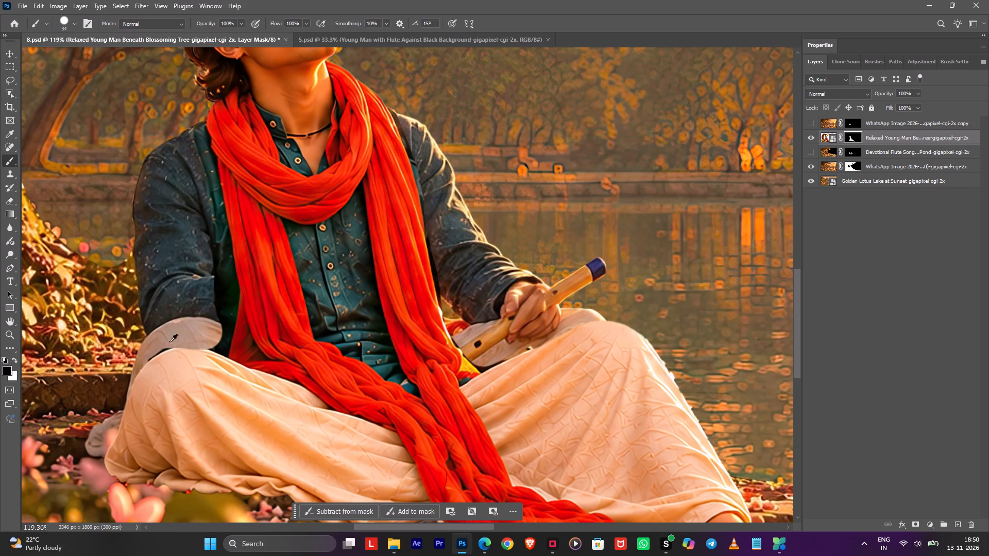
scroll(160, 346, "up", 5, "alt")
left_click_drag(186, 332, 158, 342)
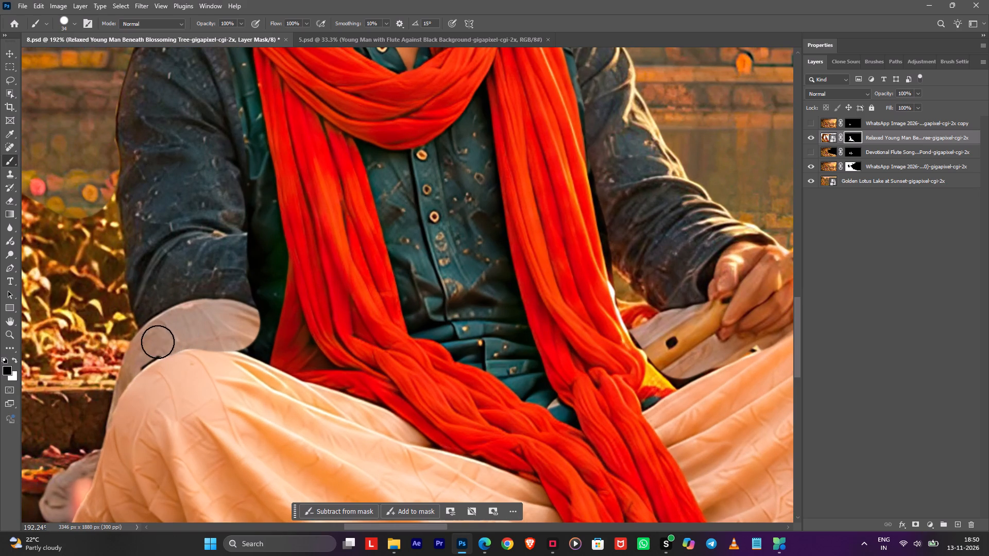
left_click_drag(158, 342, 110, 370)
right_click_drag(261, 332, 257, 332, "alt")
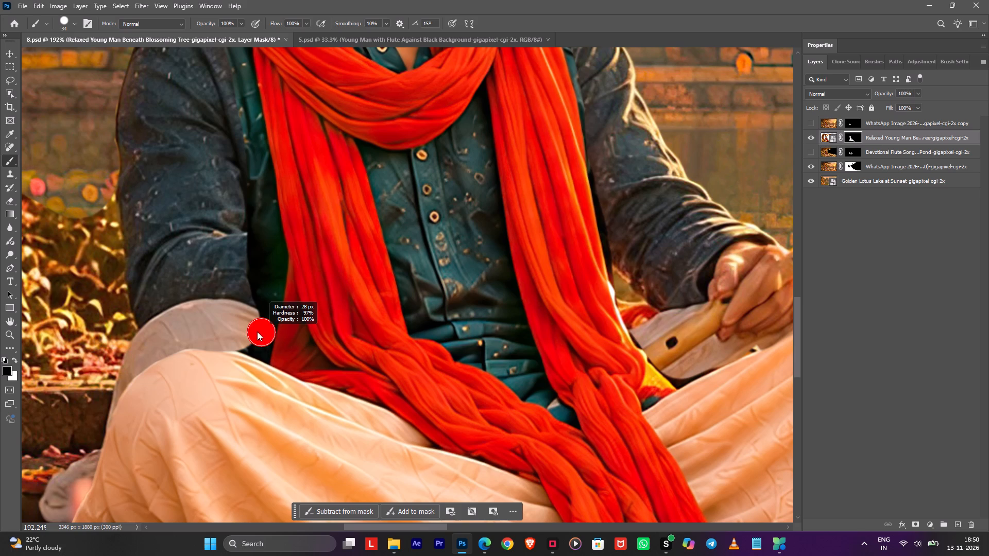
right_click_drag(257, 332, 252, 334, "alt")
left_click_drag(260, 350, 186, 340)
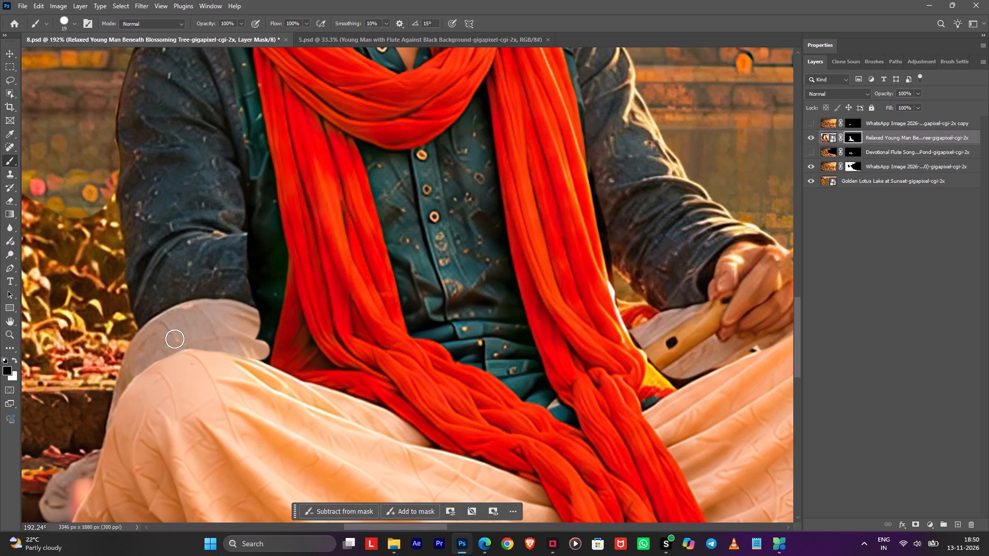
left_click(259, 350)
left_click_drag(224, 127, 206, 92, "shift")
left_click_drag(230, 129, 254, 313)
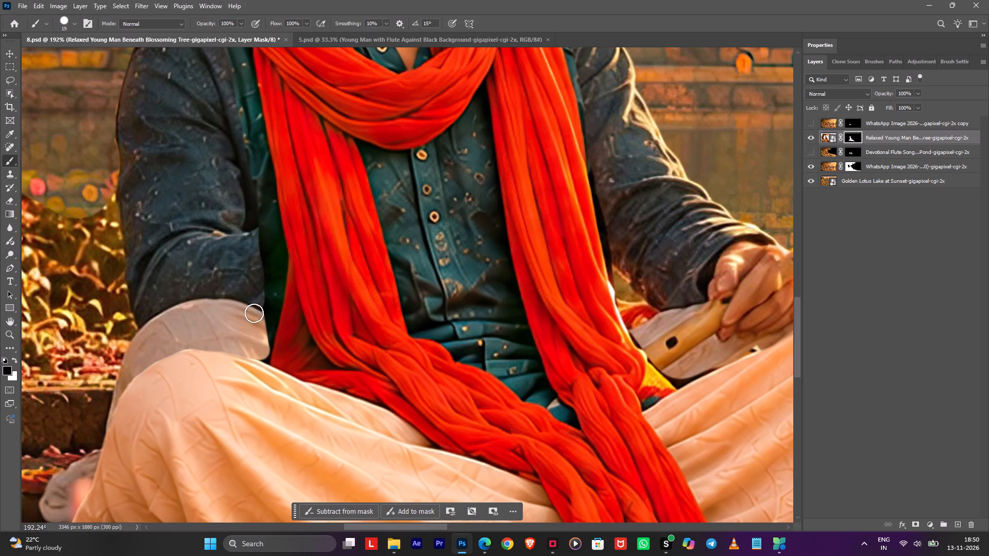
left_click_drag(254, 313, 252, 330)
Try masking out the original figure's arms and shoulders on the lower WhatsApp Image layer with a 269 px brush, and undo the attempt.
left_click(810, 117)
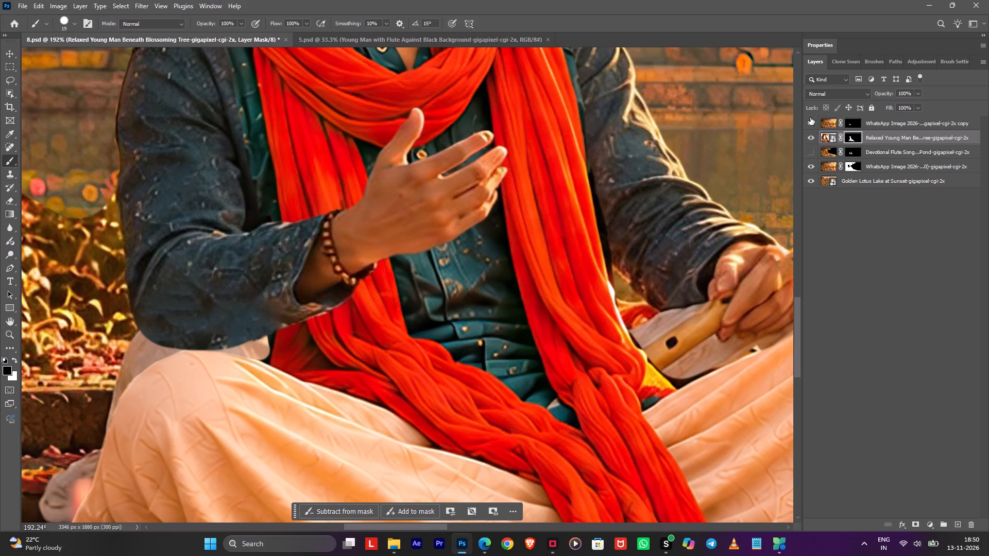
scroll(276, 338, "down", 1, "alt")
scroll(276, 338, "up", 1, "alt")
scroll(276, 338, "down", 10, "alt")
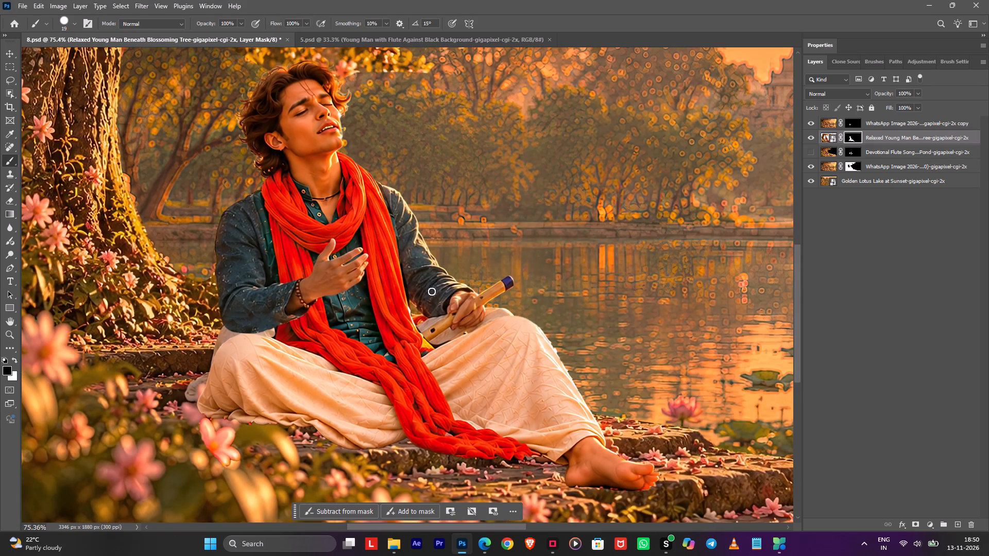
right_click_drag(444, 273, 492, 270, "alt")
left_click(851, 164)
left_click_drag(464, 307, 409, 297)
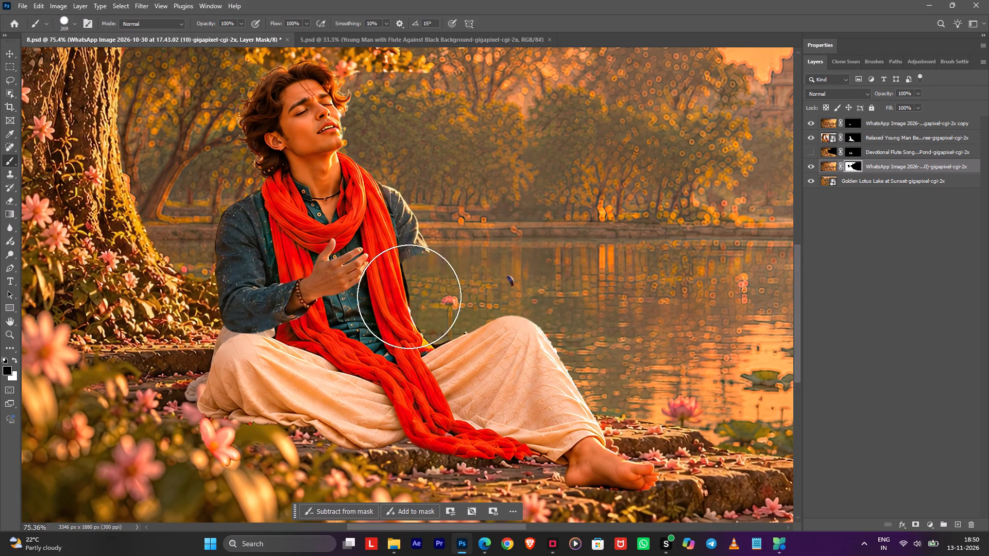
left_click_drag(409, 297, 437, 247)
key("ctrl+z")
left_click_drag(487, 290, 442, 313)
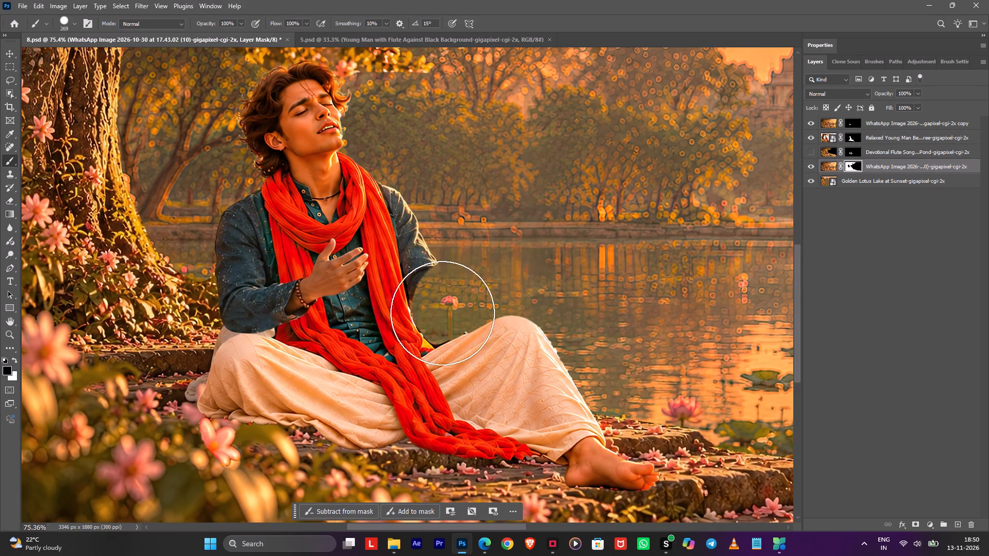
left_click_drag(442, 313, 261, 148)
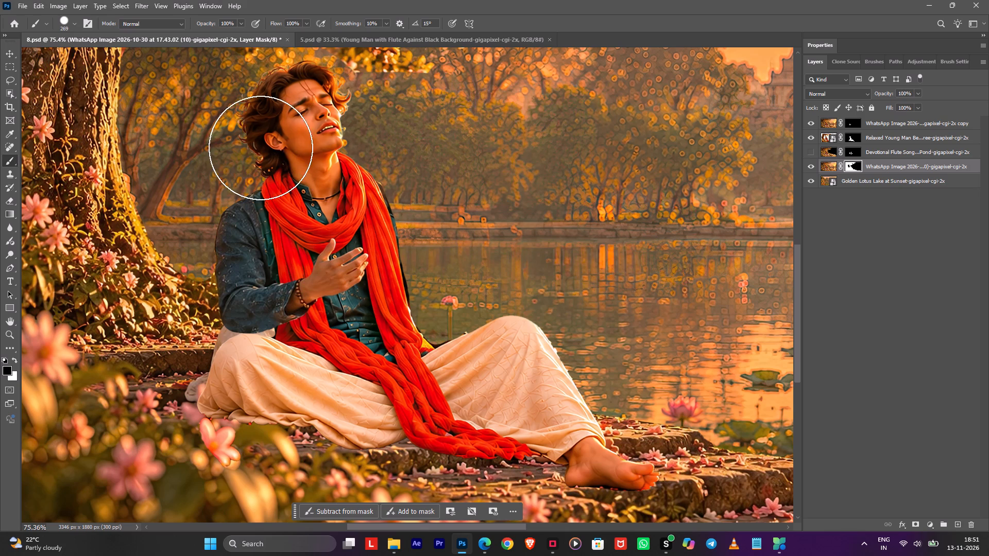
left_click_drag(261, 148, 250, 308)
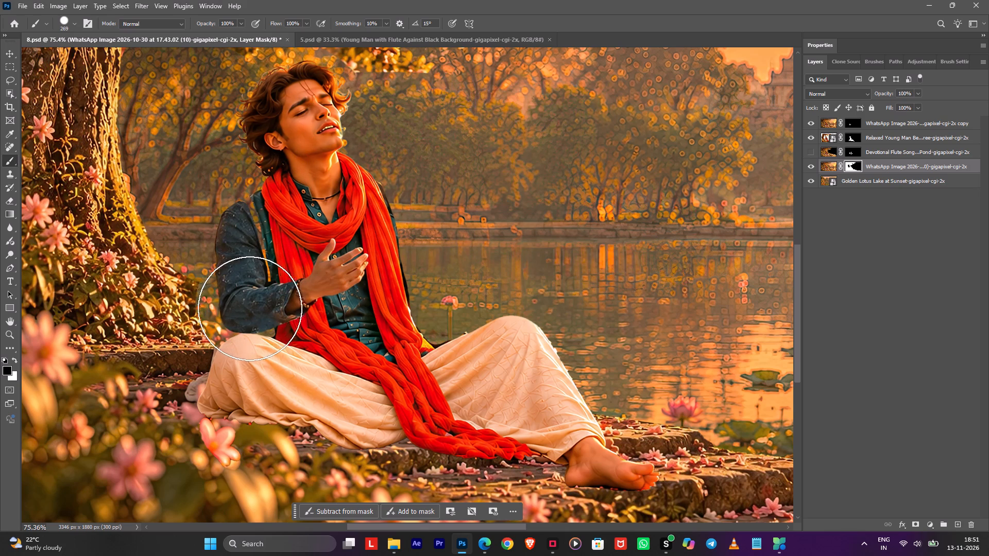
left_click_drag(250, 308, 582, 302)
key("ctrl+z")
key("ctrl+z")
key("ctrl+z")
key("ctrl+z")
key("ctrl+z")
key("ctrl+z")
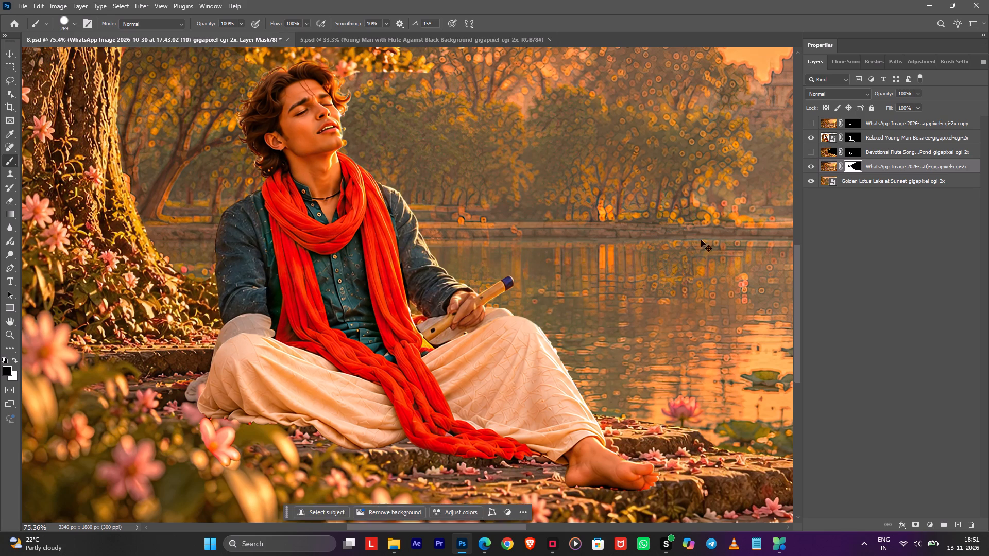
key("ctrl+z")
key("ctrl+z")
With the Relaxed Young Man layer hidden, mask out the original figure's head, torso, arms and upper flute on the lower WhatsApp Image layer.
left_click(815, 130)
left_click(809, 139)
left_click(810, 127)
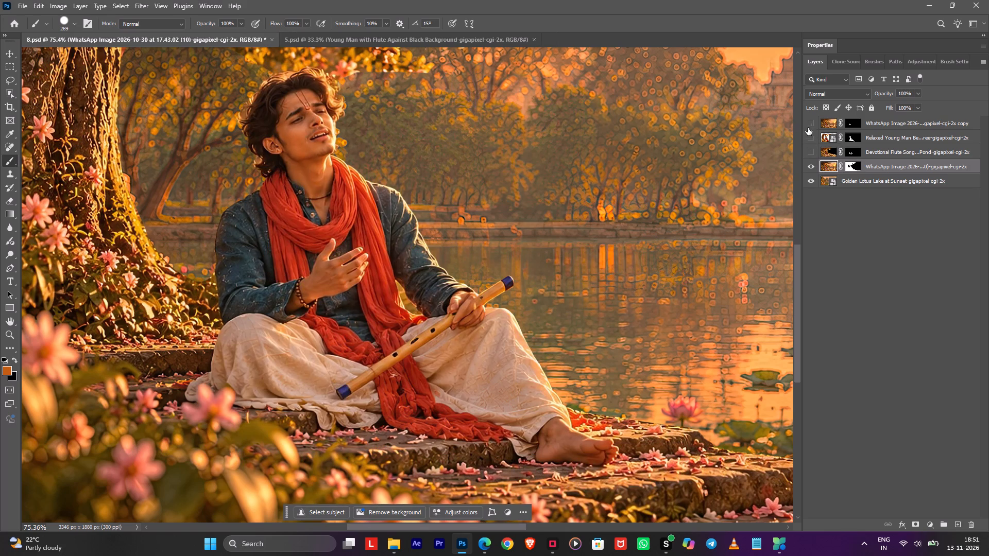
scroll(497, 241, "down", 3, "alt")
left_click_drag(350, 147, 370, 187)
key("ctrl+z")
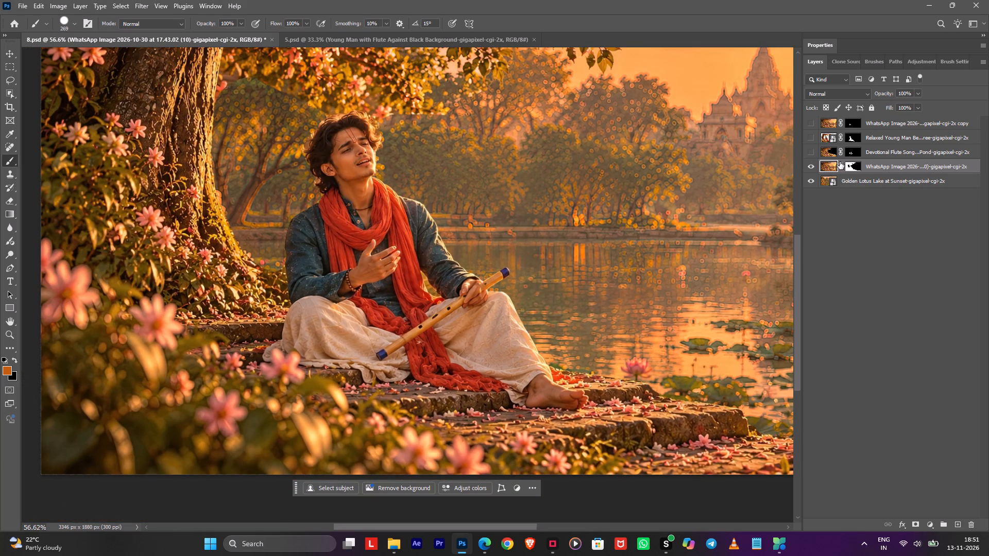
left_click(848, 163)
left_click_drag(371, 160, 330, 203)
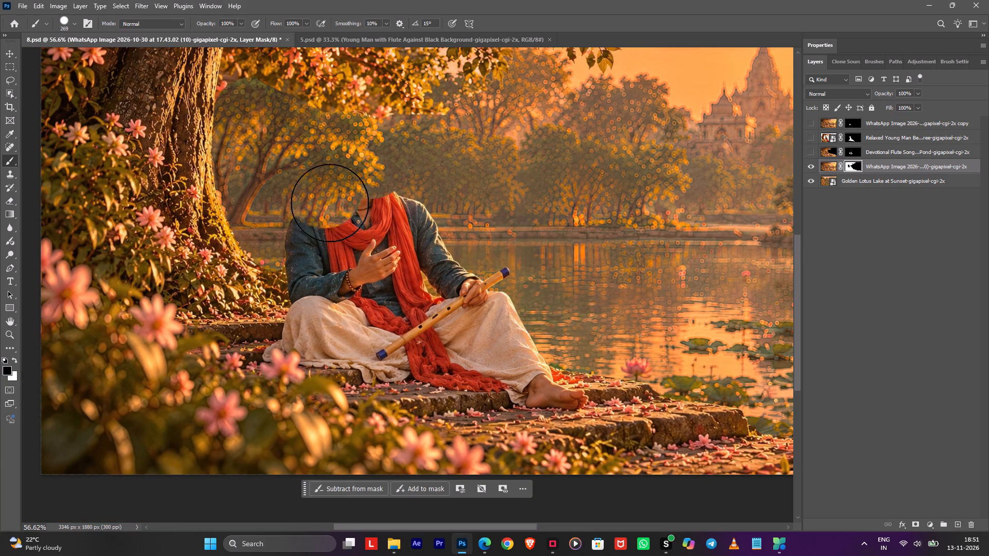
left_click_drag(330, 203, 562, 232)
left_click_drag(299, 227, 570, 307)
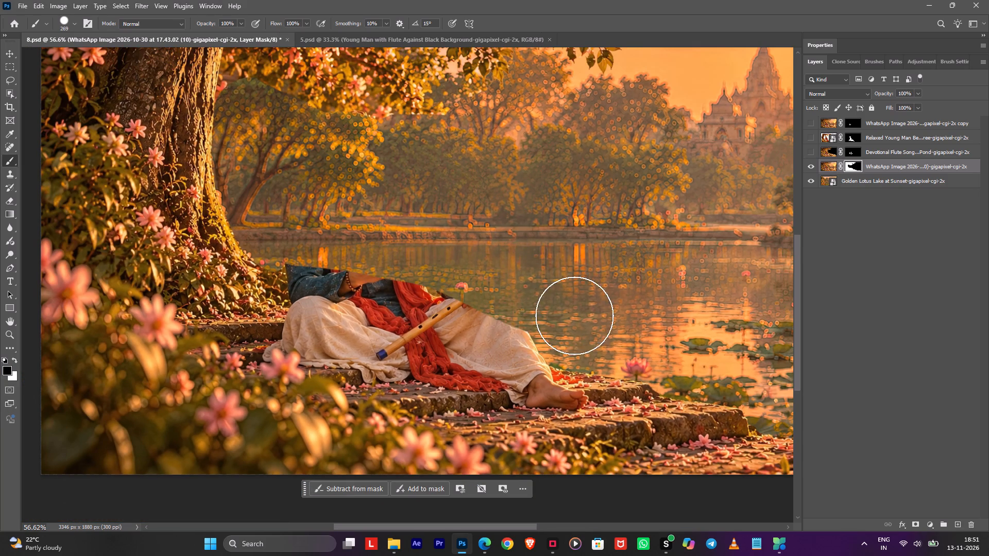
left_click_drag(564, 325, 326, 247)
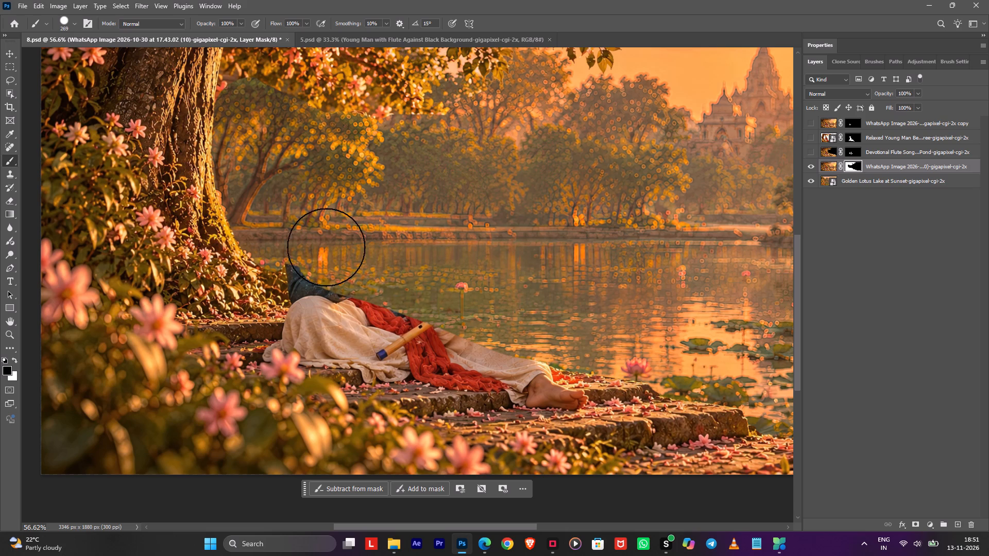
left_click_drag(326, 247, 282, 220)
Show the Relaxed Young Man layer, nudge it slightly up and toward the tree, and show the WhatsApp Image copy layer with the raised arm.
left_click(811, 133)
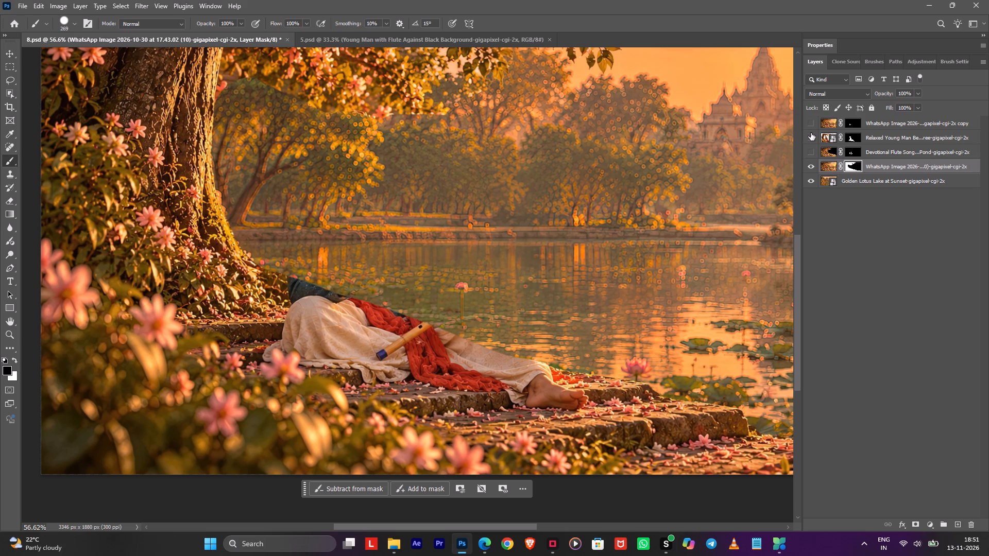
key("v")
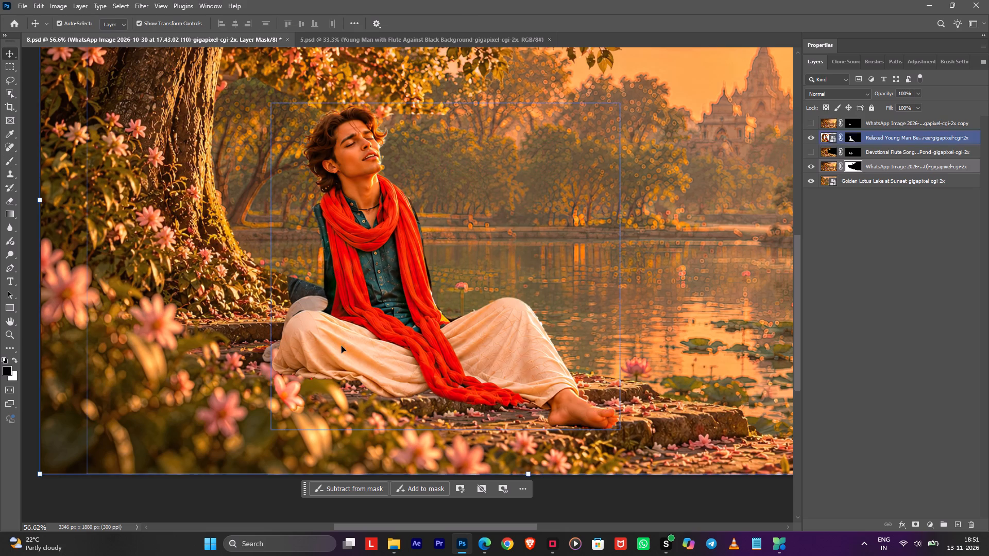
left_click_drag(342, 346, 338, 318)
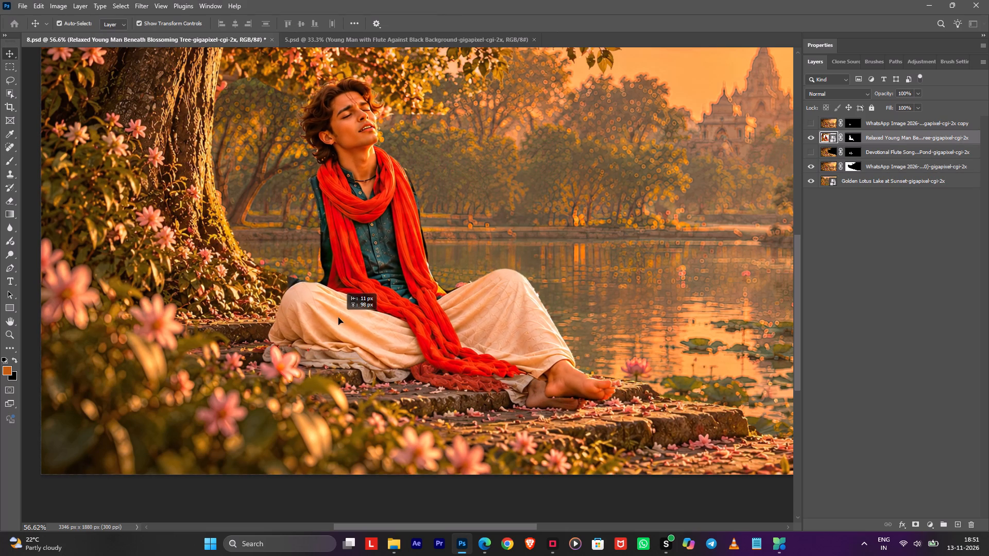
left_click_drag(338, 318, 333, 342)
left_click(812, 124)
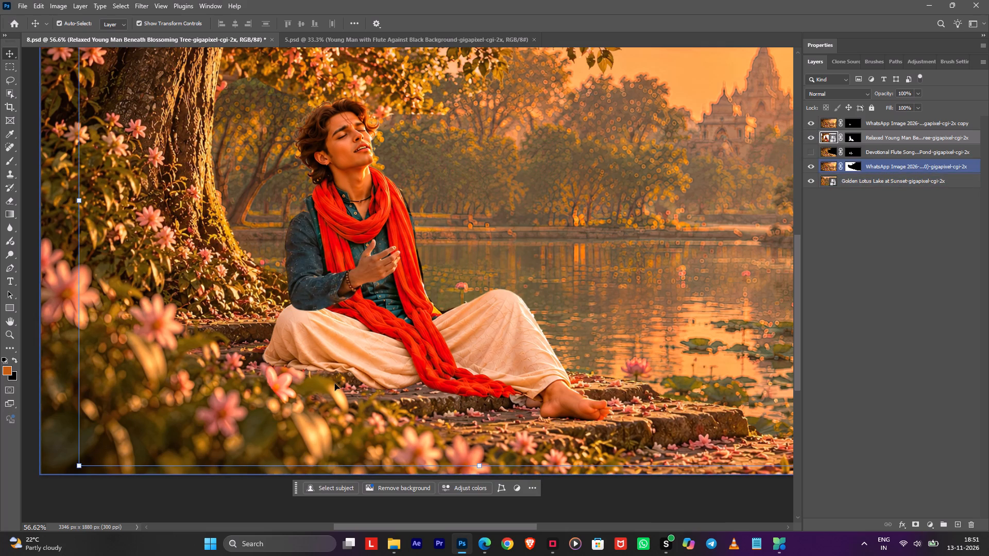
With a smaller brush, paint black on the Relaxed Young Man mask around the pink flower below the tree-side knee.
left_click(855, 136)
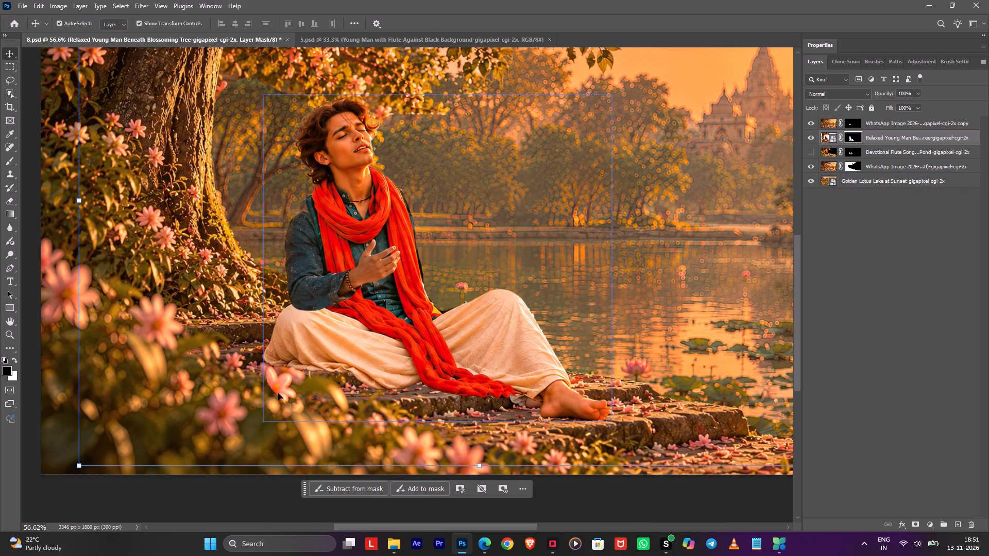
key("b")
left_click_drag(279, 402, 284, 395)
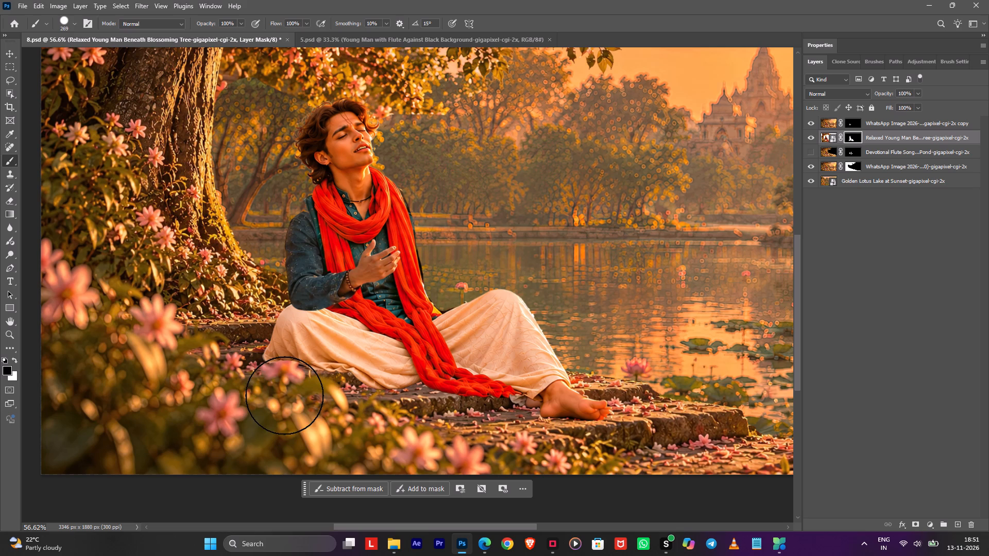
left_click_drag(284, 395, 277, 408)
key("ctrl+z")
right_click_drag(297, 371, 275, 377, "alt")
left_click_drag(277, 381, 195, 403)
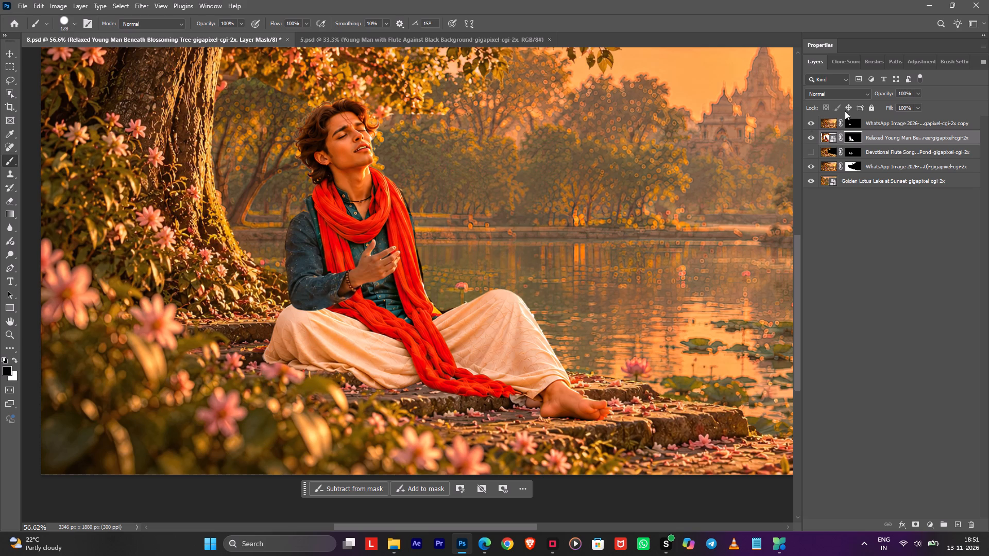
Toggle the WhatsApp Image copy, Relaxed Young Man and Devotional Flute Song layers to compare the arms each one supplies.
left_click(851, 121)
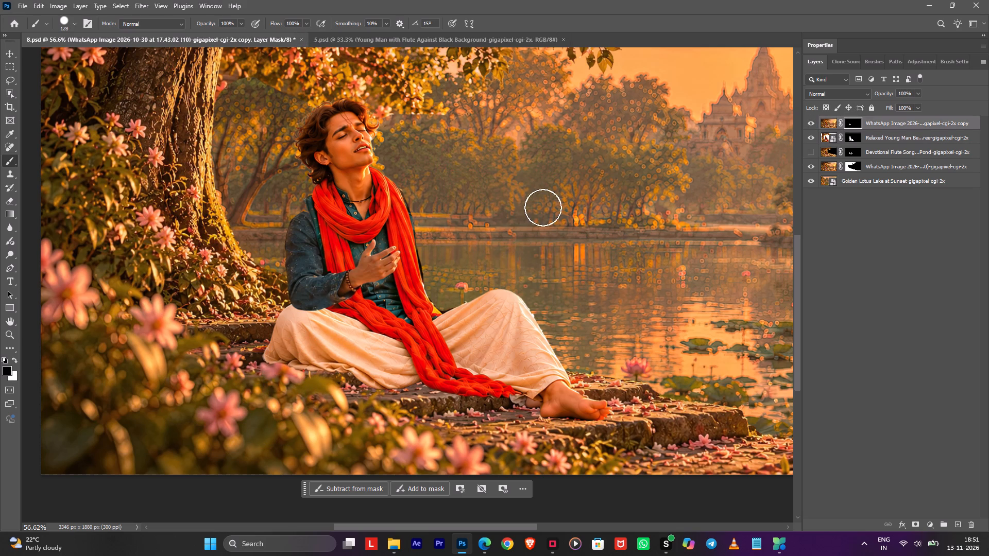
scroll(441, 238, "up", 4, "alt")
key("shift+w")
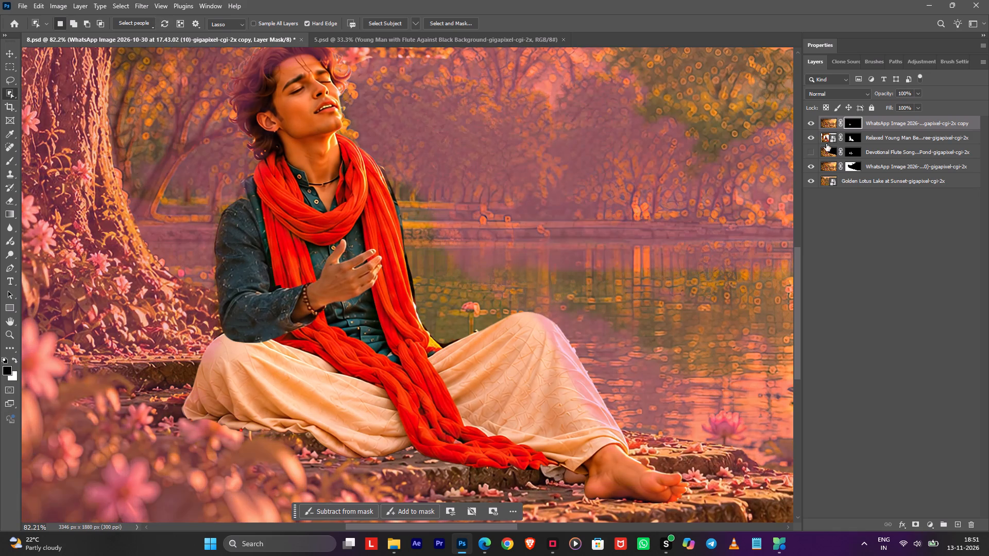
left_click(807, 138)
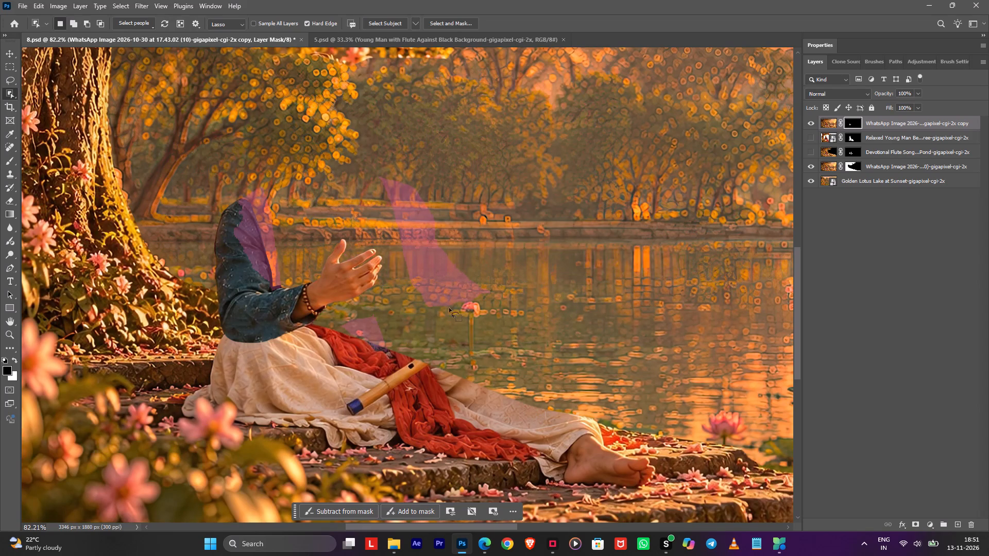
left_click(814, 150)
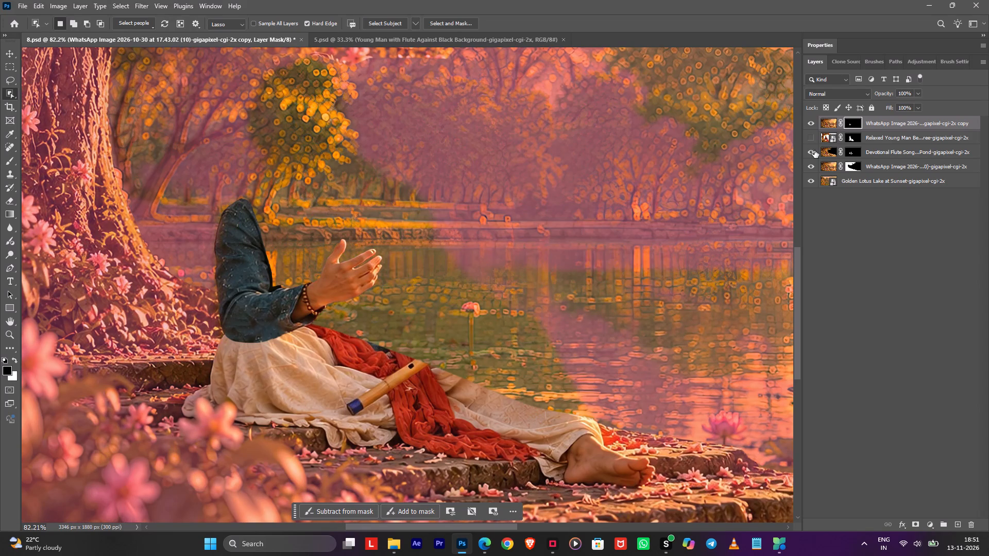
double_click(814, 150)
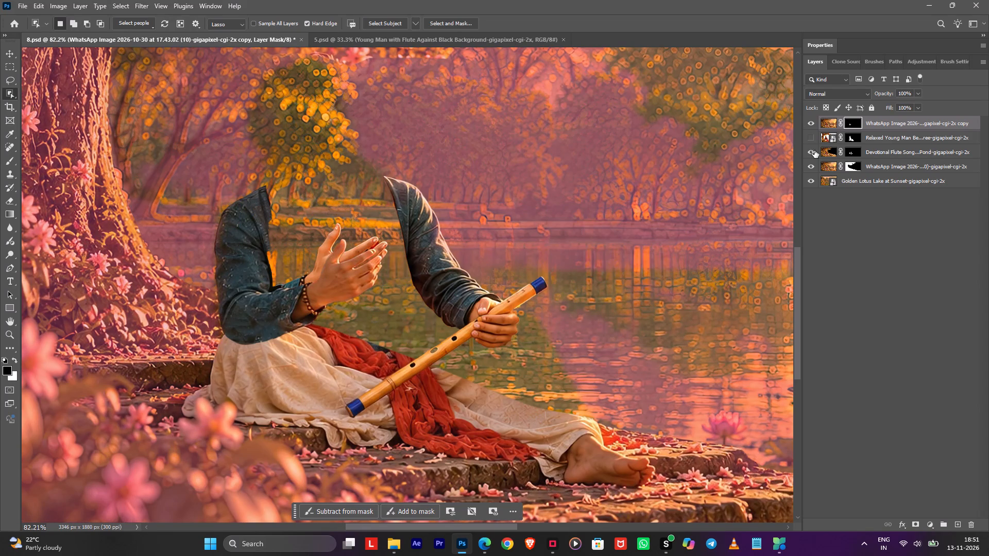
left_click(811, 118)
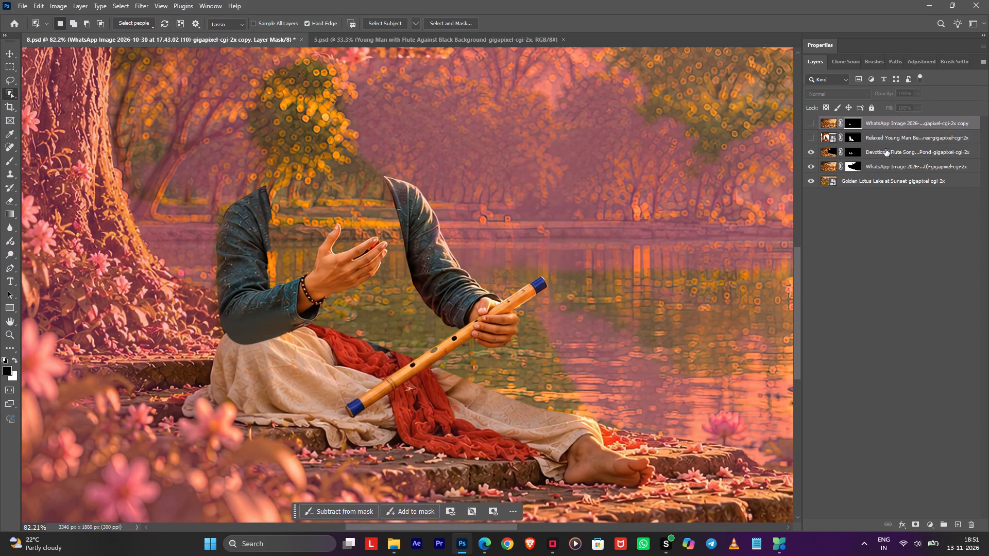
left_click(886, 149)
left_click(812, 138)
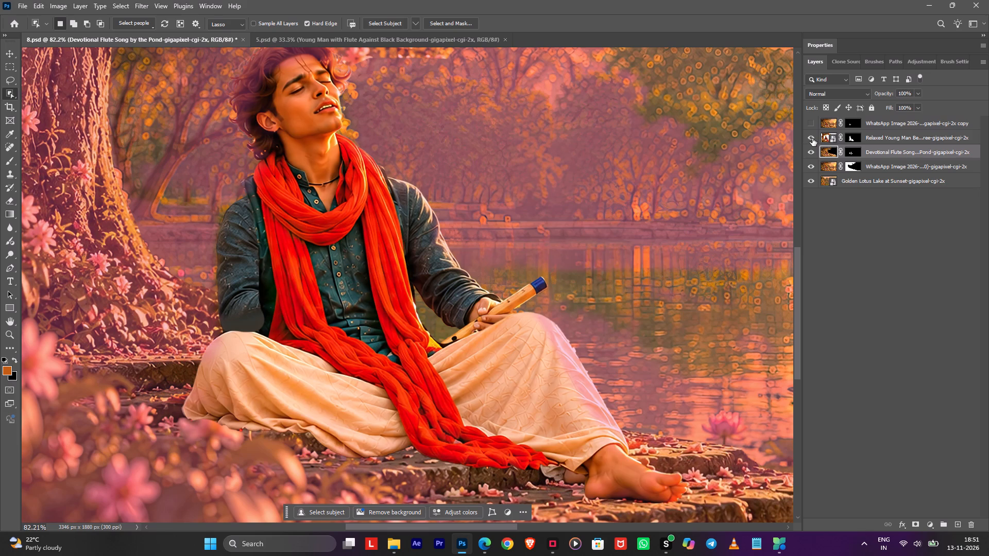
Duplicate the Devotional Flute Song layer, target the duplicate's mask, and hide the original and Relaxed Young Man layers.
left_click(880, 153)
key("ctrl+j")
left_click(849, 153)
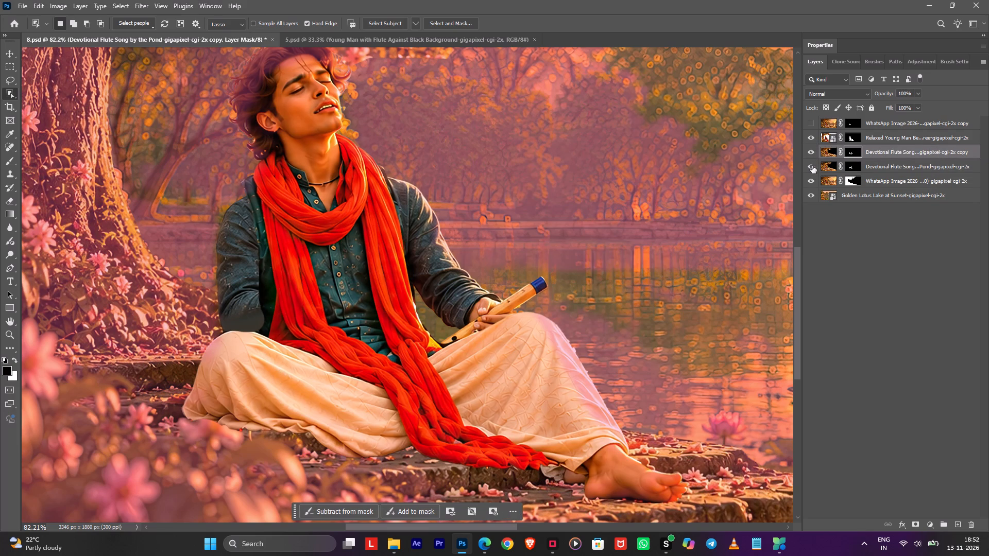
left_click(813, 140)
left_click(811, 166)
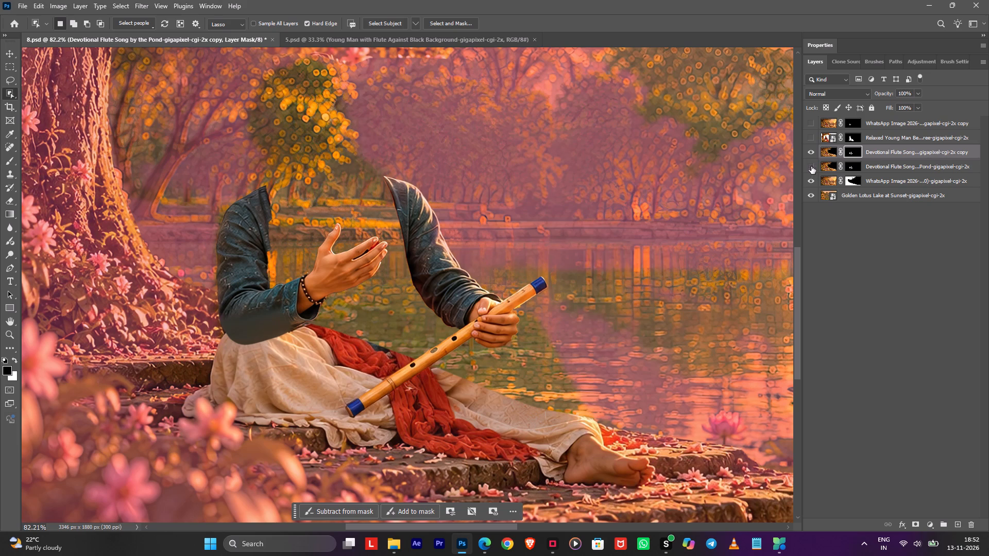
Mask out the raised arm and hand on the Devotional Flute Song copy, keeping only the arm holding the flute.
key("b")
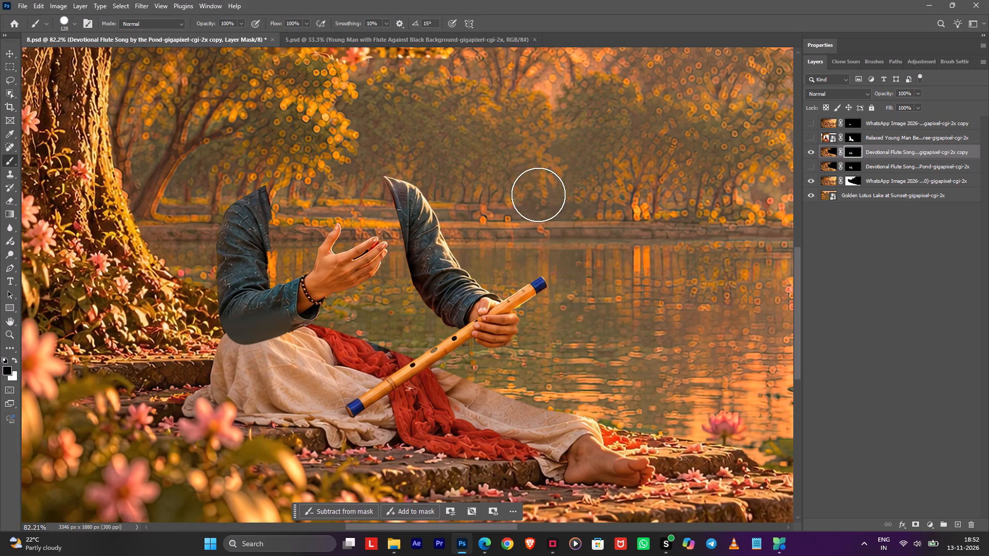
left_click_drag(391, 182, 431, 197)
key("ctrl+z")
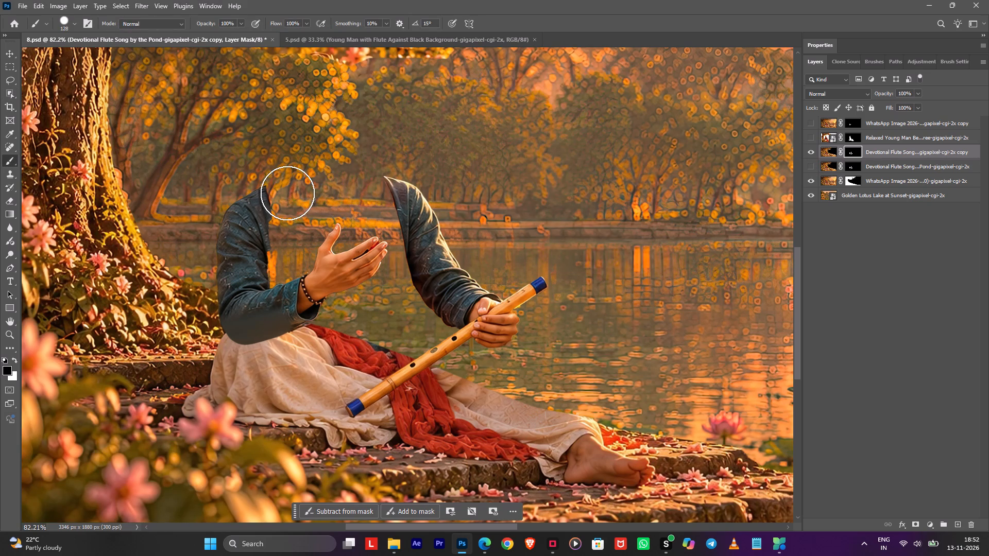
left_click_drag(281, 192, 275, 281)
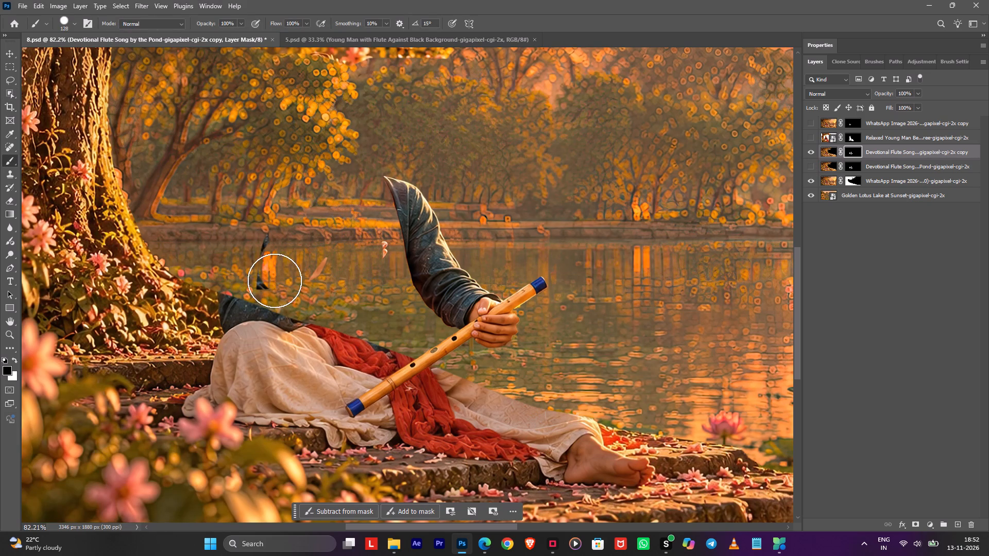
left_click_drag(275, 281, 342, 247)
left_click_drag(368, 246, 336, 297)
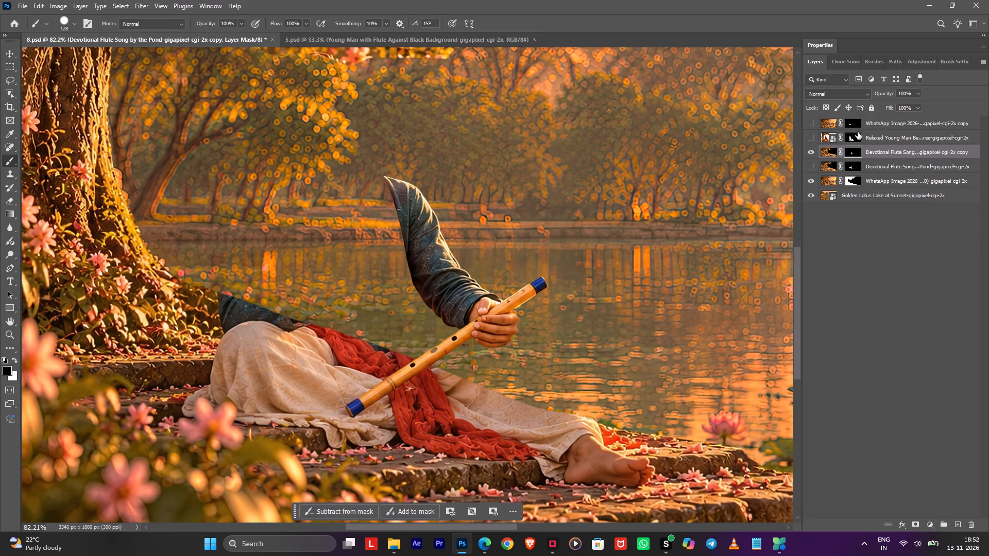
Show the Relaxed Young Man and original Devotional Flute Song layers, and stack both Devotional Flute Song layers above the Relaxed Young Man.
left_click(818, 132)
left_click_drag(891, 151, 891, 148)
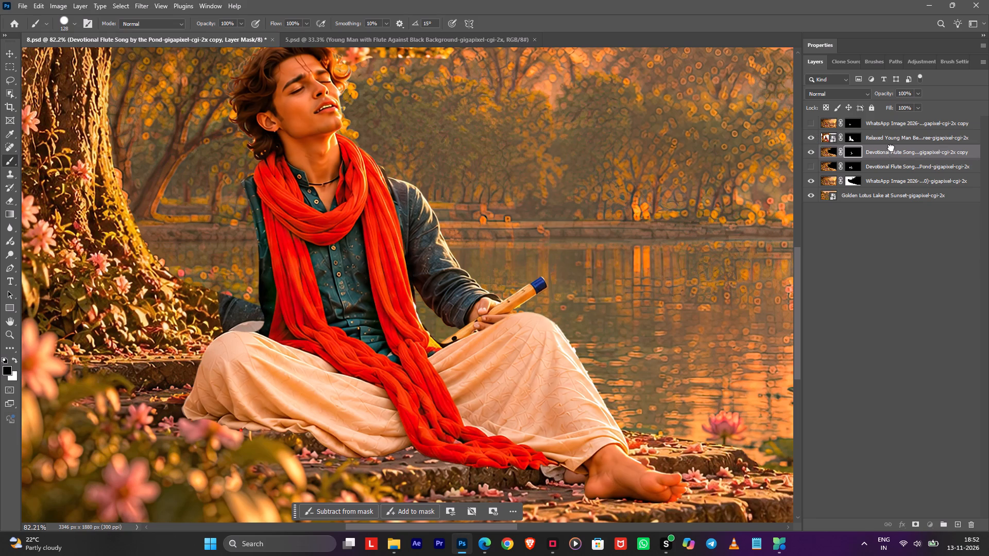
left_click_drag(891, 148, 891, 130)
left_click(812, 167)
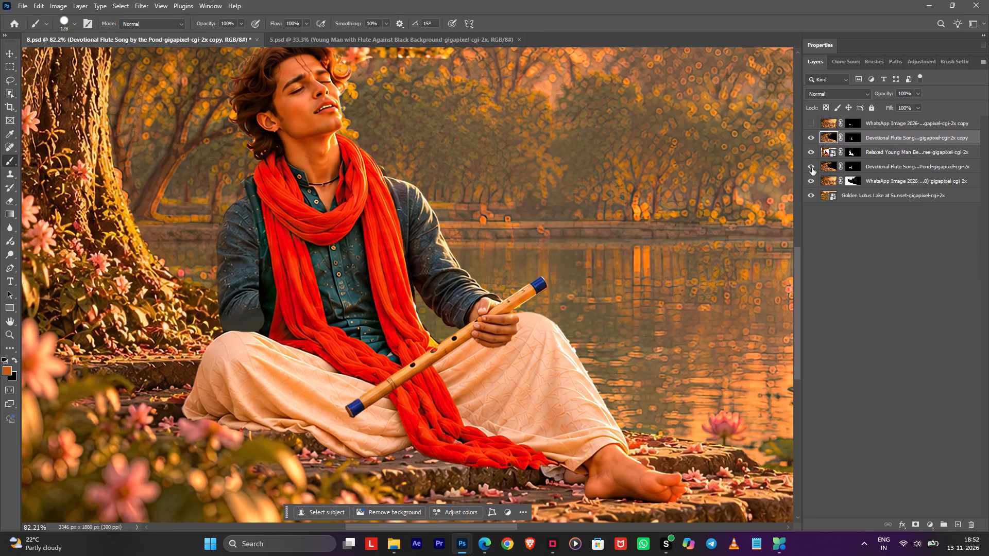
left_click(813, 147)
left_click(813, 147)
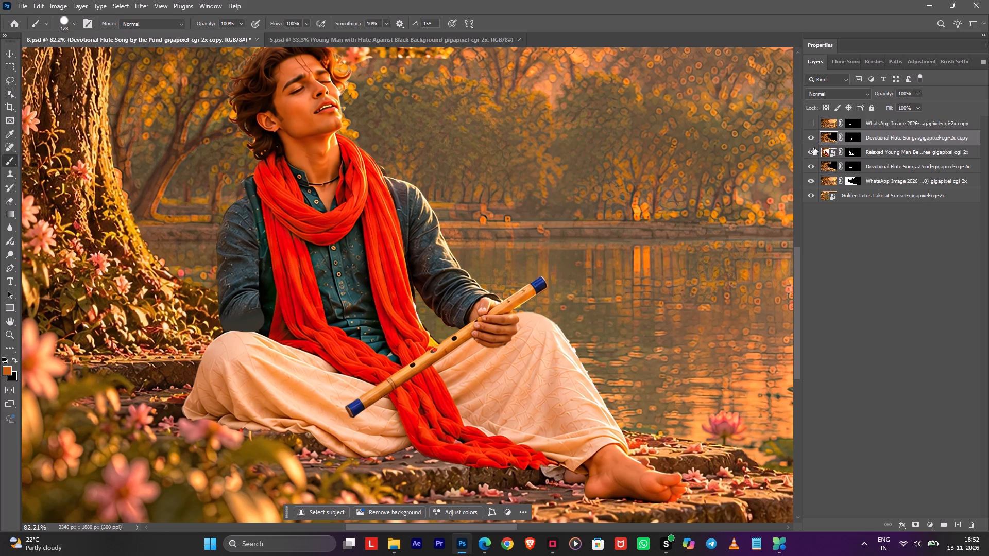
left_click(813, 147)
left_click(813, 147)
left_click_drag(884, 165, 883, 147)
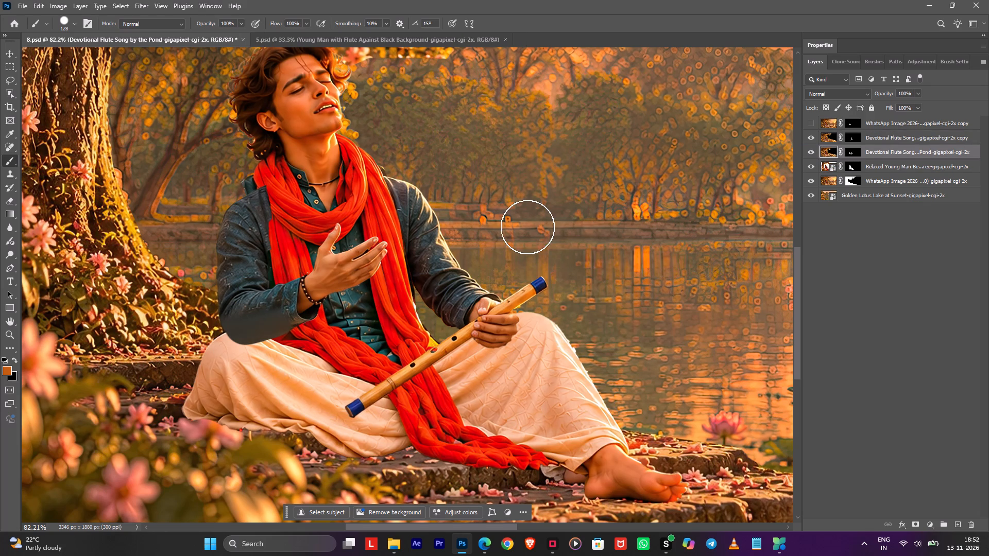
Move the original Devotional Flute Song layer slightly up and toward the tree to reposition the raised arm at the shoulder.
key("v")
left_click_drag(251, 259, 242, 250)
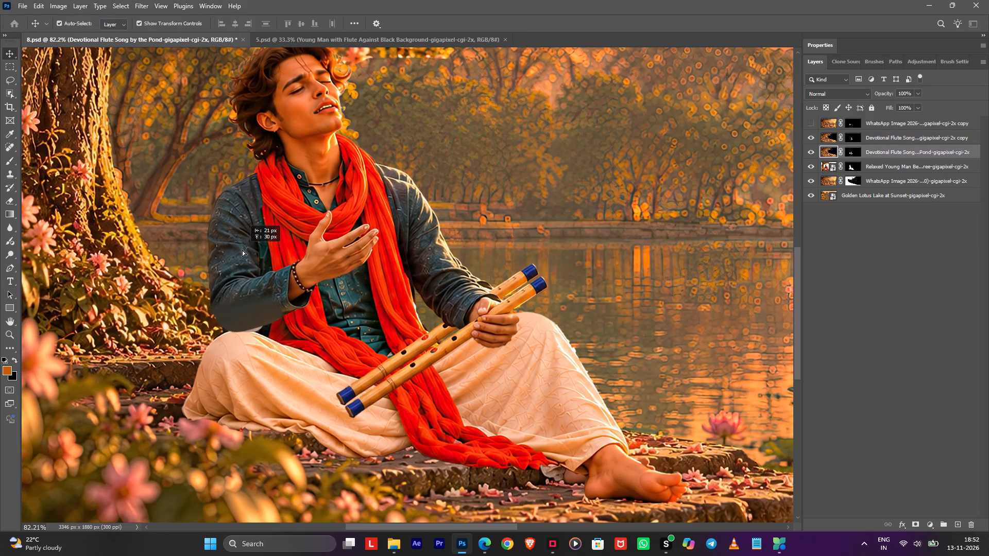
left_click_drag(242, 250, 242, 254)
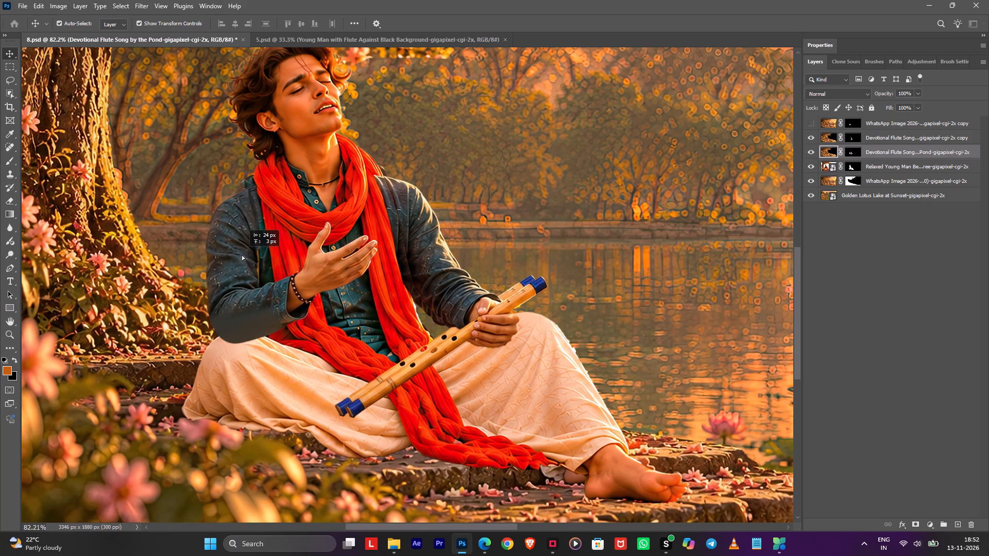
left_click_drag(242, 254, 243, 251)
Paint black on the original Devotional Flute Song mask to remove its duplicate flute and flute-holding arm beside the body.
left_click(854, 158)
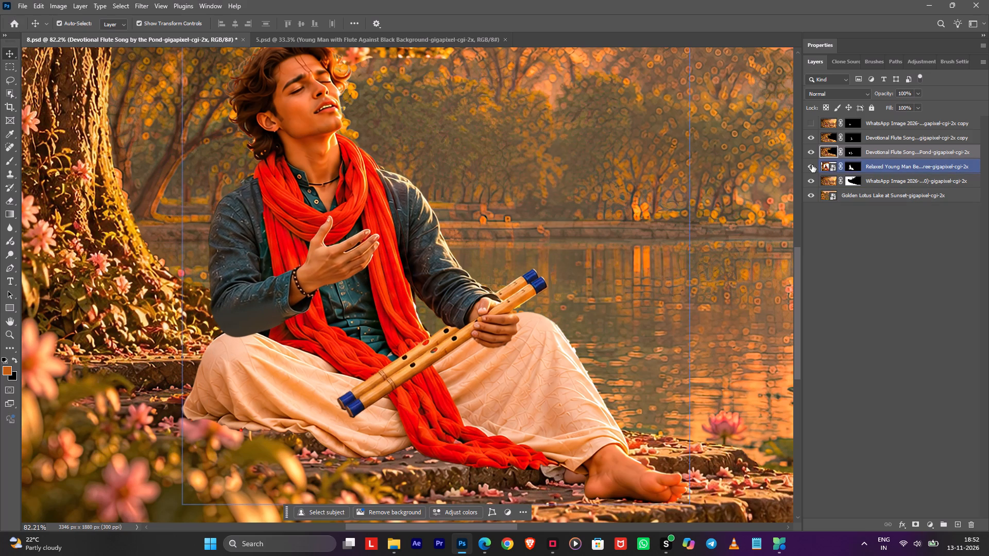
left_click(851, 151)
key("b")
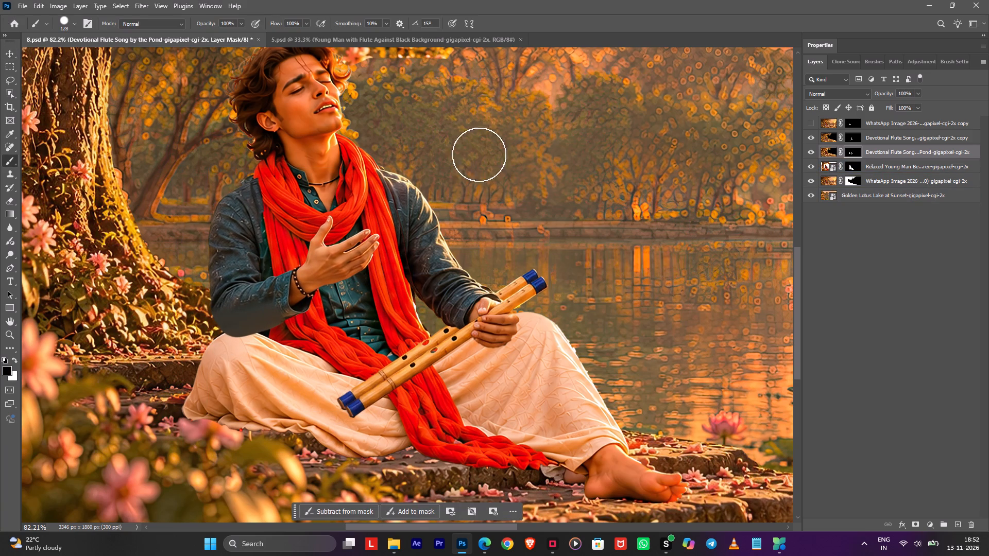
left_click_drag(398, 177, 473, 309)
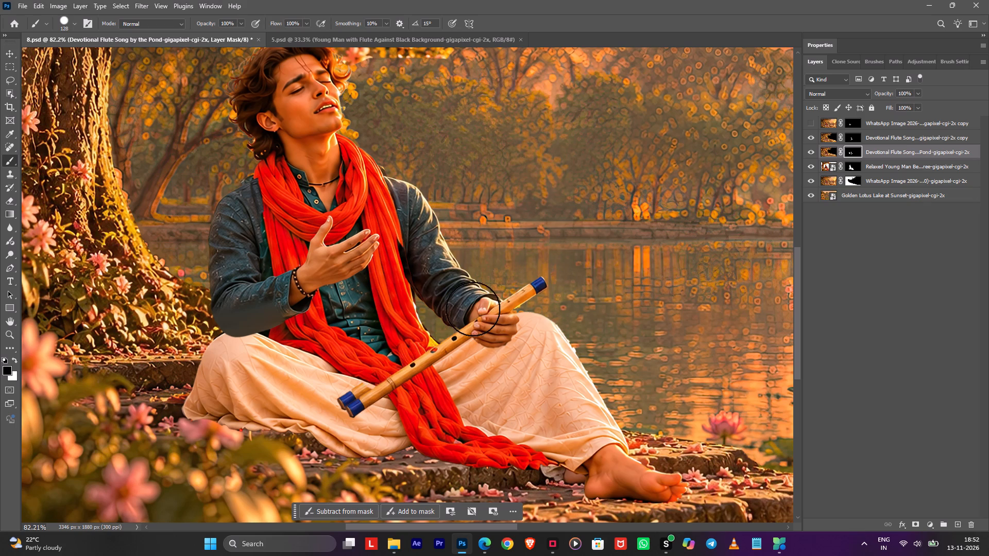
left_click_drag(473, 309, 401, 164)
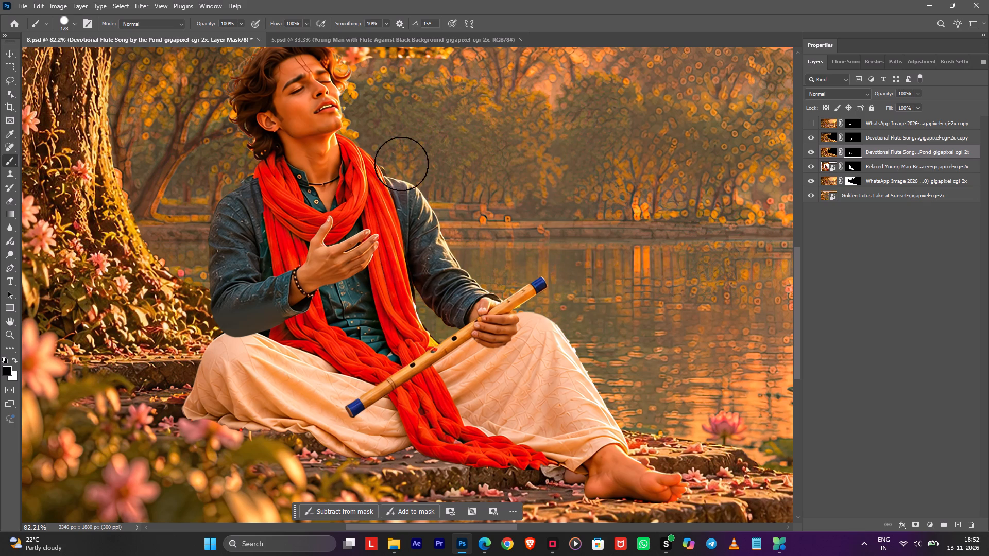
left_click_drag(401, 164, 439, 347)
Move the Devotional Flute Song copy slightly upward to reposition the flute-holding arm against the shoulder.
left_click(872, 140)
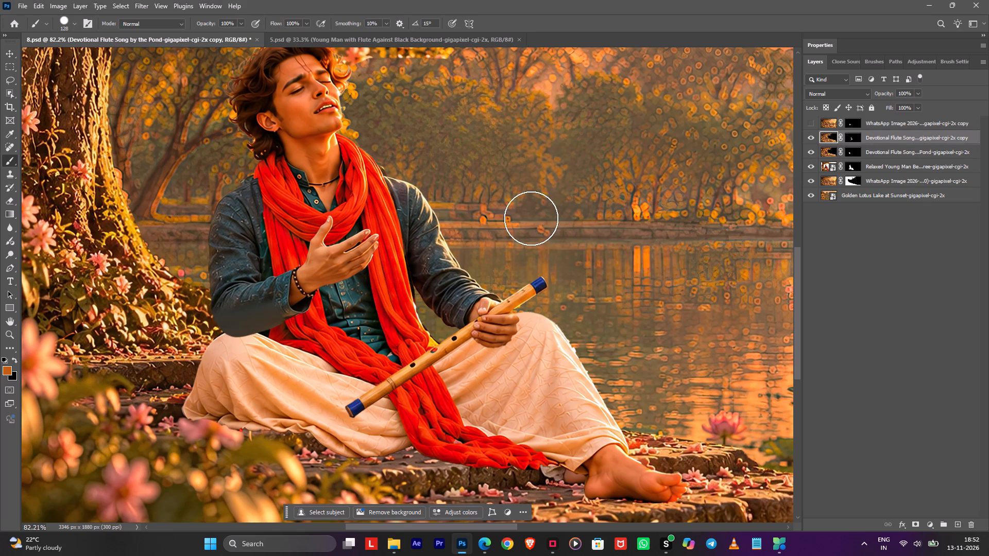
key("v")
left_click(435, 225)
left_click_drag(425, 225, 422, 215)
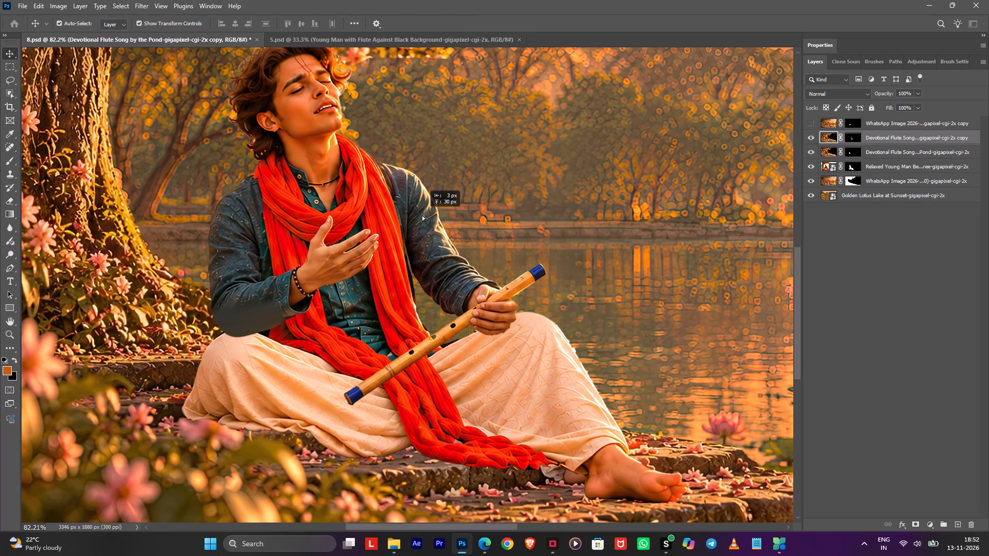
left_click_drag(422, 215, 422, 217)
Shift the original Devotional Flute Song layer with the raised arm a little further toward the tree.
left_click_drag(240, 246, 234, 249)
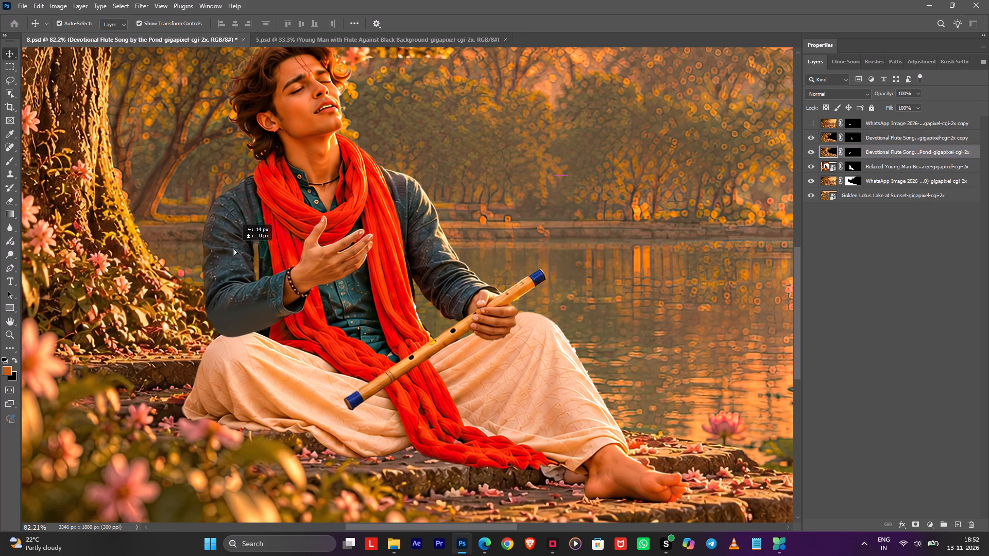
left_click_drag(234, 249, 230, 244)
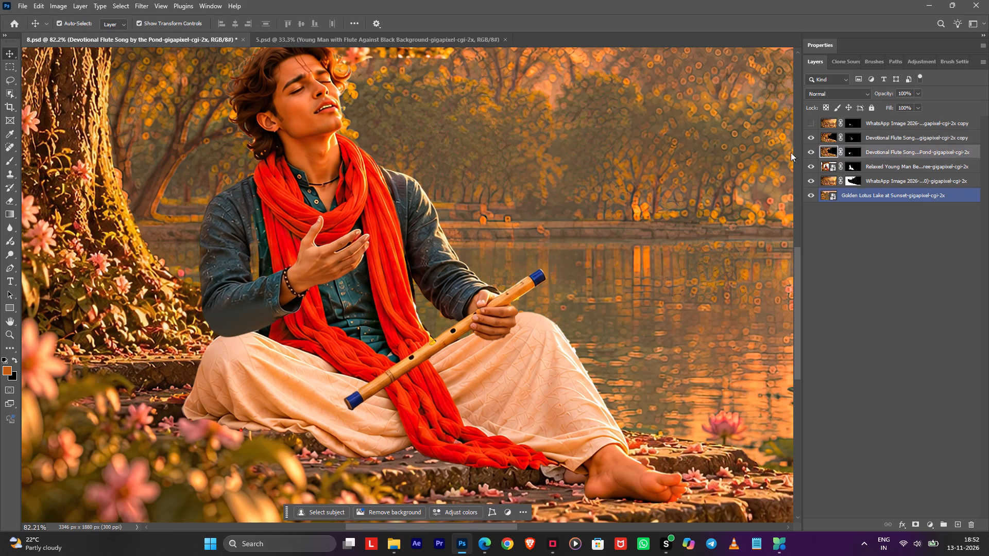
Paint white on the original Devotional Flute Song mask between the raised arm's sleeve and the scarf to fill the gap.
left_click(848, 155)
key("b")
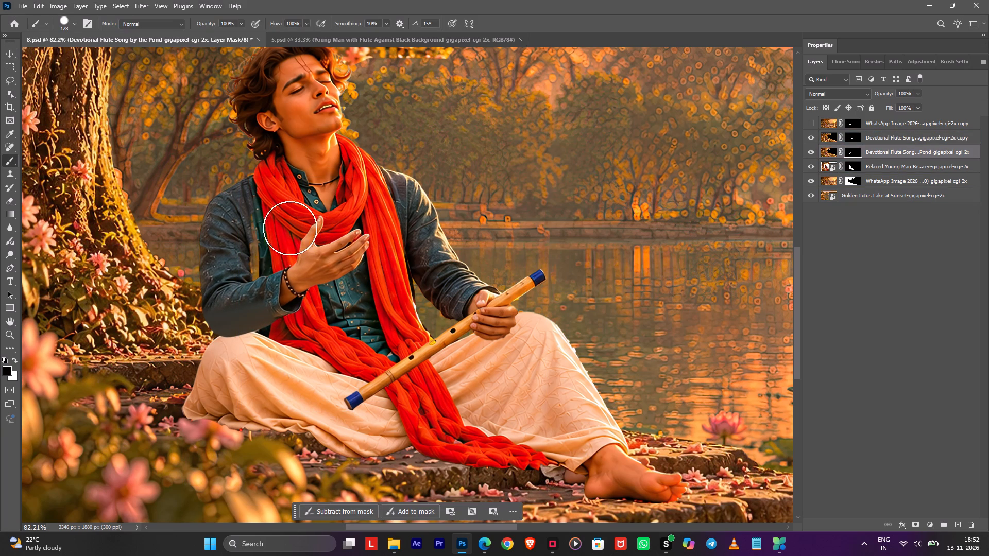
left_click_drag(271, 230, 273, 275)
key("ctrl+z")
key("x")
left_click_drag(261, 220, 281, 289)
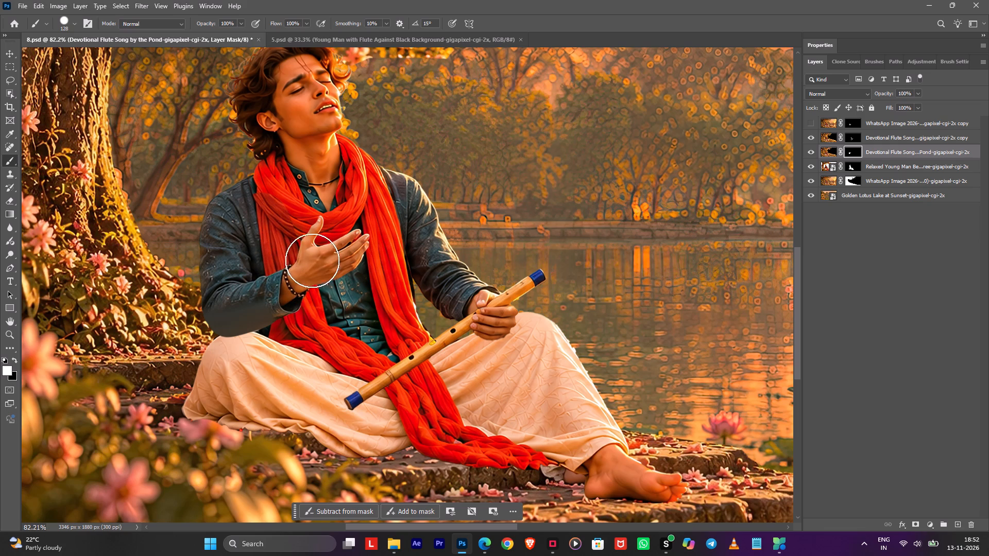
left_click(261, 214)
Hide both Devotional Flute Song layers and, with a smaller brush, paint white on the Relaxed Young Man mask along the kurta's tree-side edge.
left_click(812, 135)
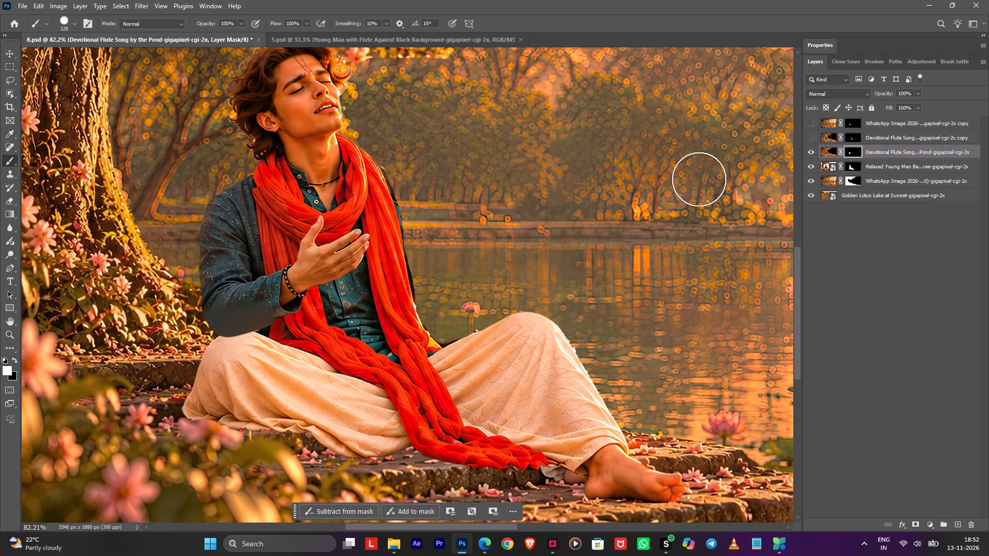
left_click(811, 164)
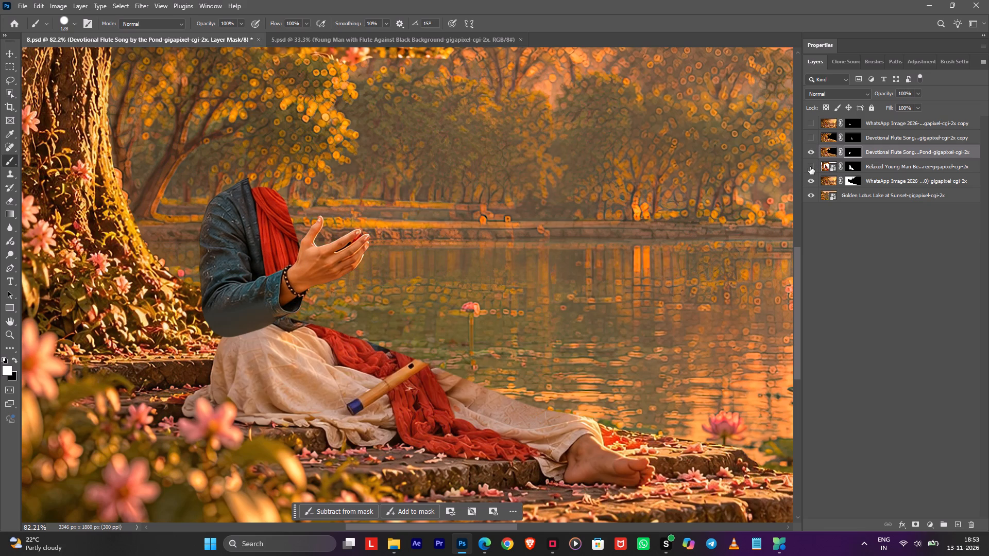
left_click(810, 167)
left_click(810, 149)
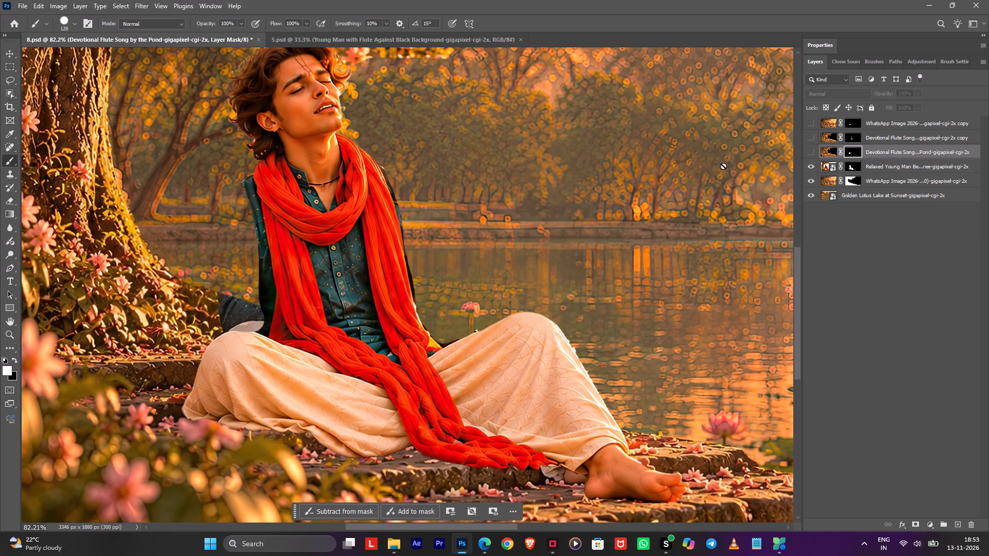
left_click(848, 161)
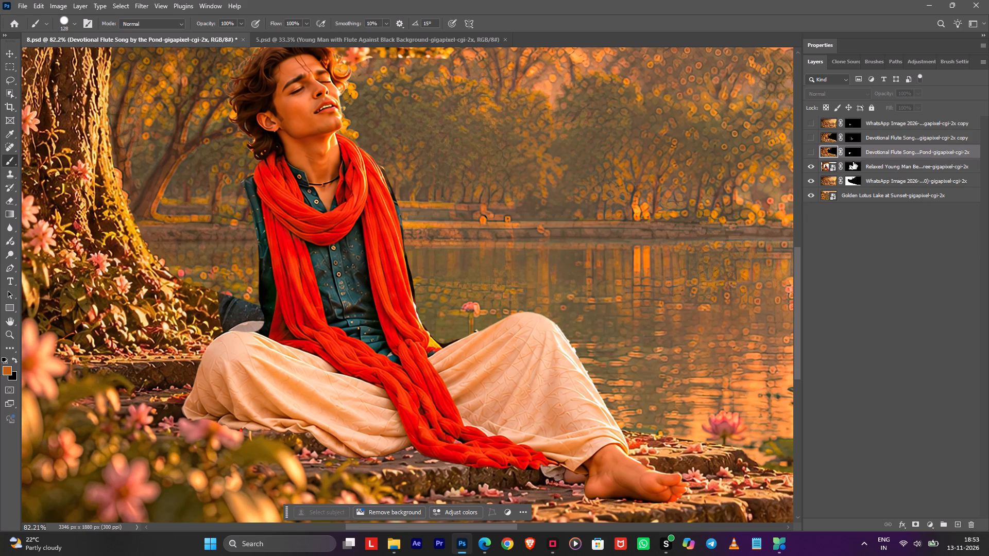
left_click(845, 166)
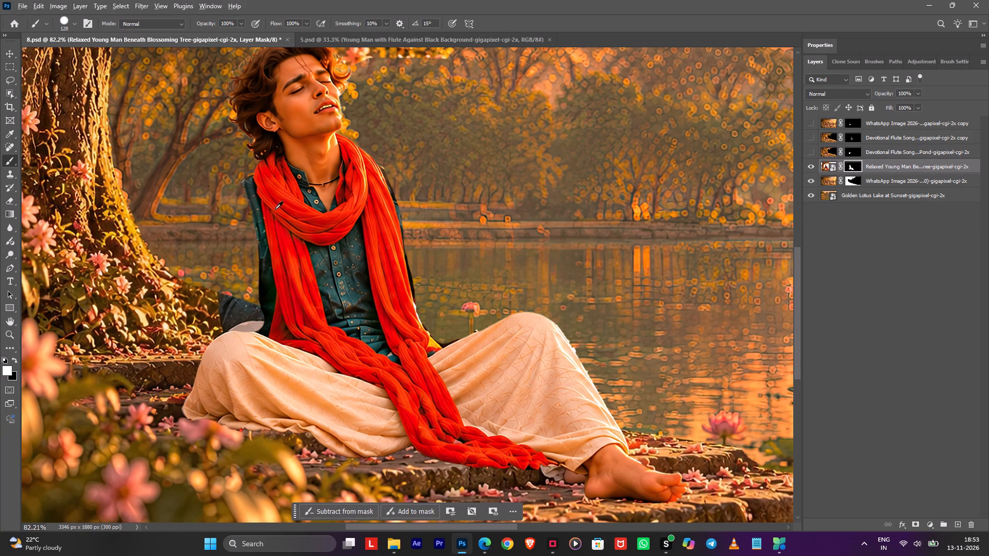
right_click_drag(275, 209, 252, 207, "alt")
scroll(254, 201, "up", 7, "alt")
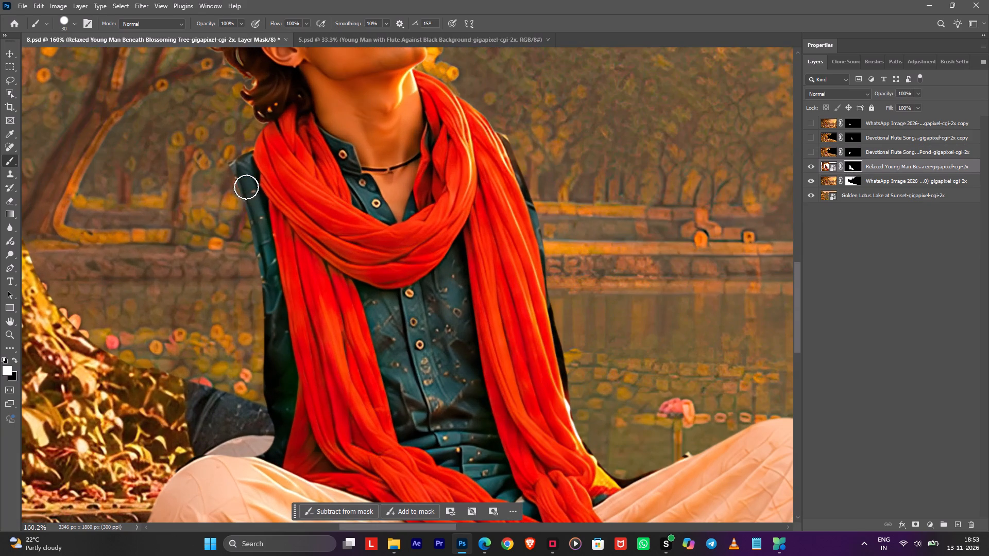
left_click_drag(241, 170, 285, 430)
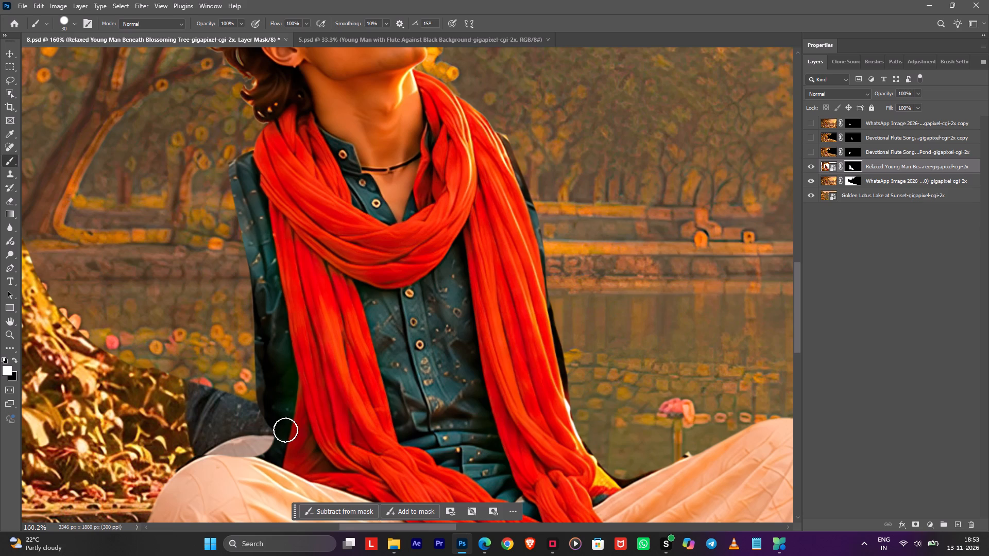
left_click_drag(285, 430, 312, 424)
left_click_drag(233, 175, 267, 414)
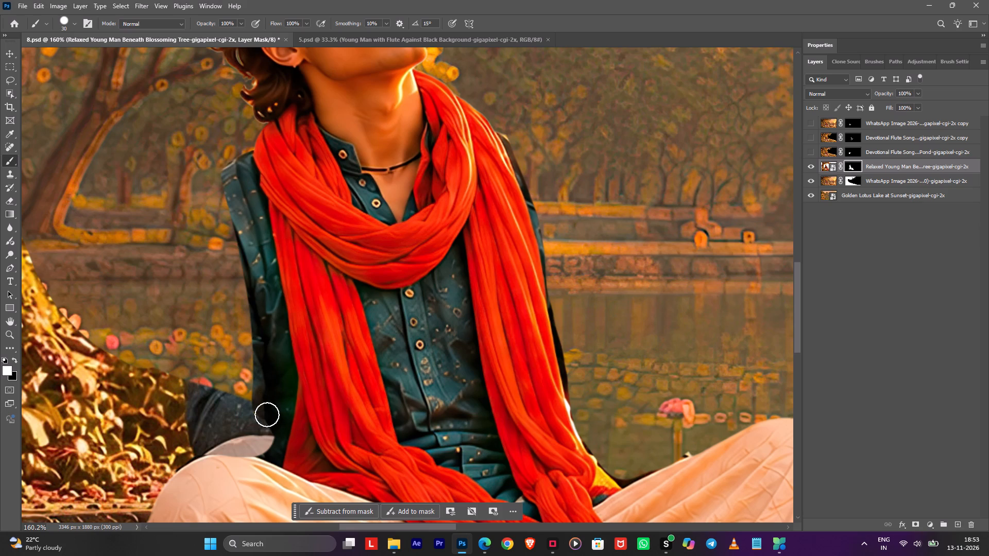
left_click_drag(267, 414, 339, 411)
Target the lower WhatsApp Image layer's mask and hide the Relaxed Young Man layer to expose the leftover lower body and flute.
left_click(852, 182)
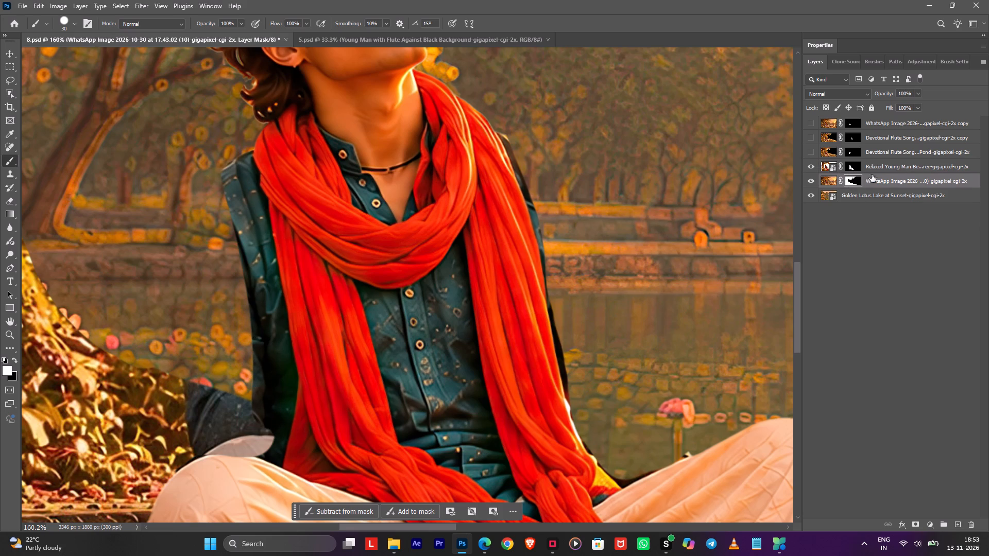
left_click(810, 161)
scroll(399, 241, "down", 6, "alt")
scroll(520, 217, "down", 4, "alt")
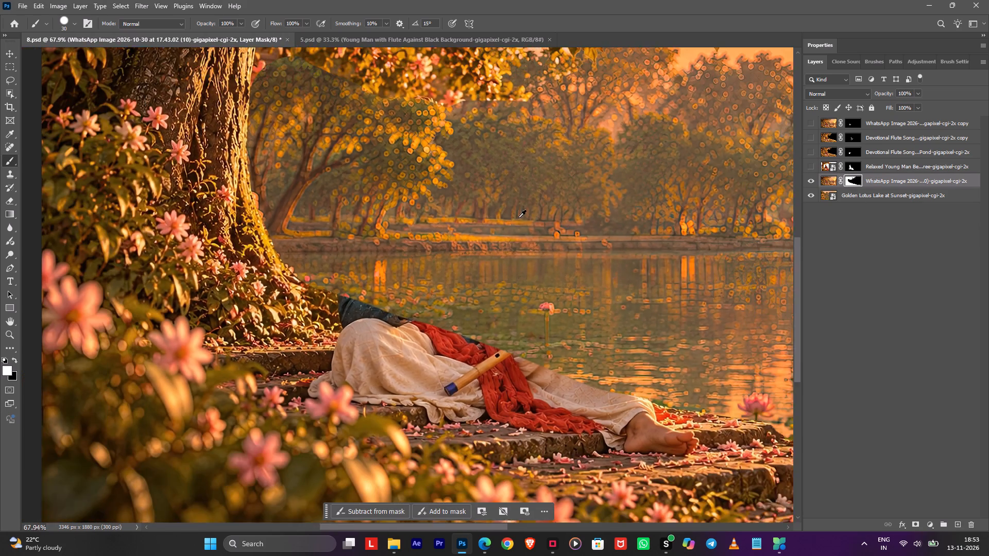
key("space")
left_click_drag(557, 297, 508, 294)
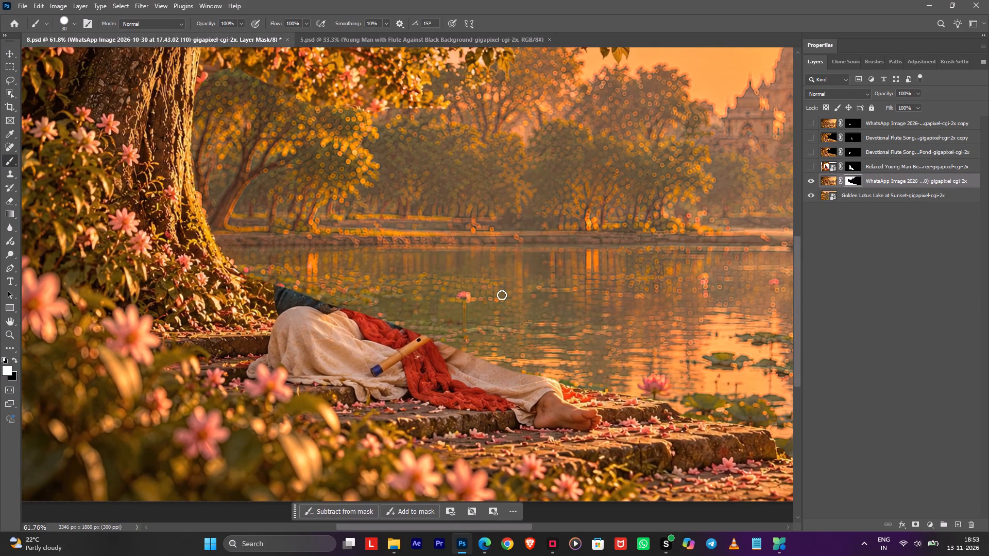
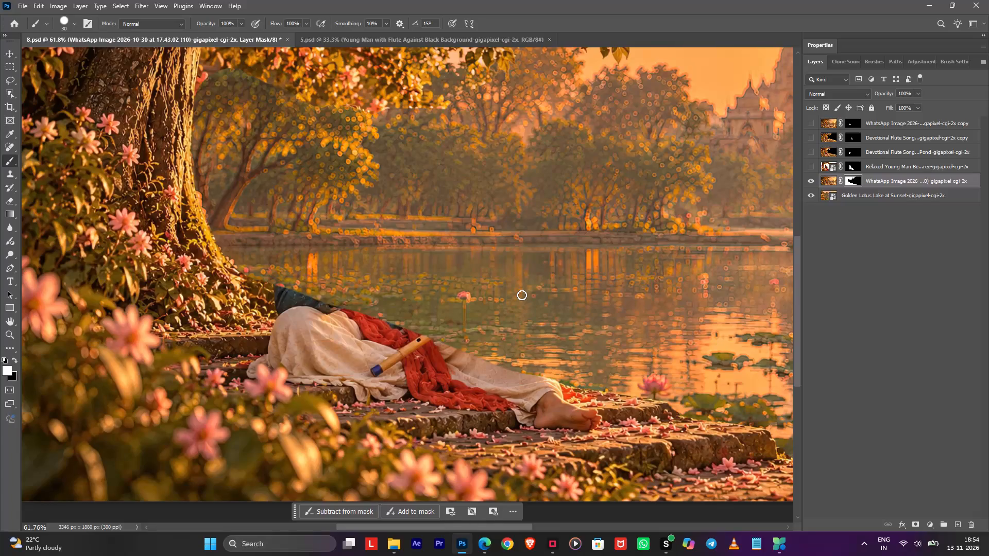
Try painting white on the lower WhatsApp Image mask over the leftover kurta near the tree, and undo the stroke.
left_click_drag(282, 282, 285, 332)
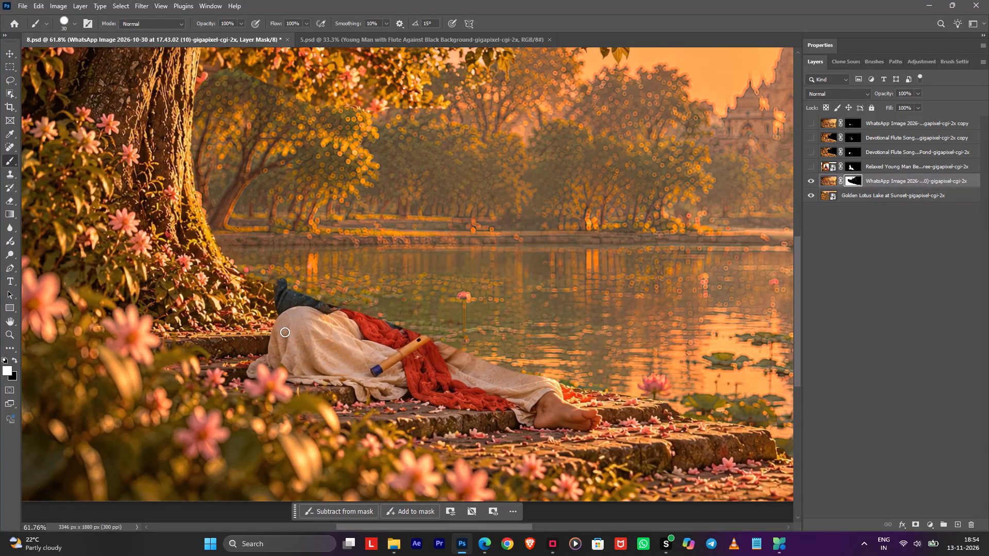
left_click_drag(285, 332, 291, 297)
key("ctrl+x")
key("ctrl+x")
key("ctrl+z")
With the Spot Healing Brush, brush the lower WhatsApp Image layer's mask along the top edge of the leftover kurta.
key("j")
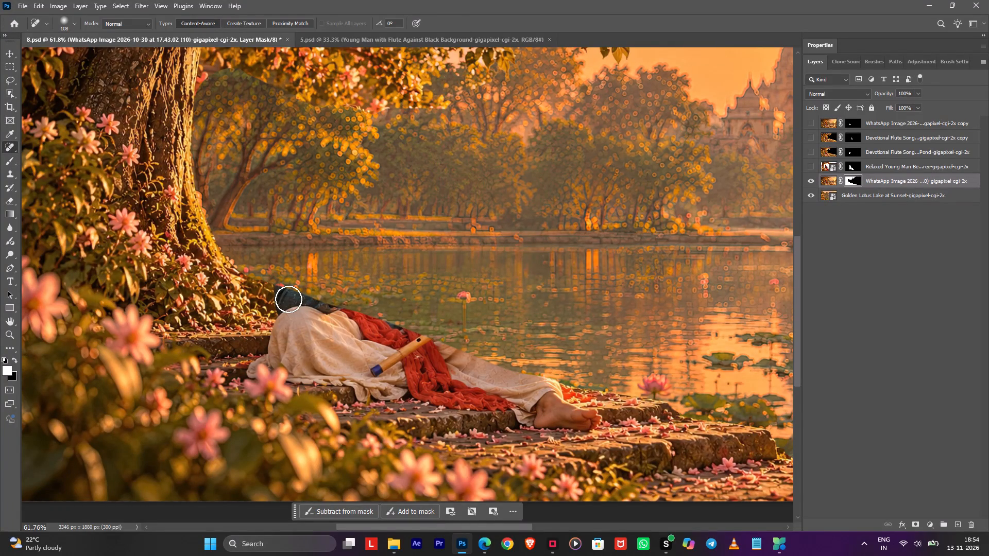
left_click_drag(276, 281, 286, 317)
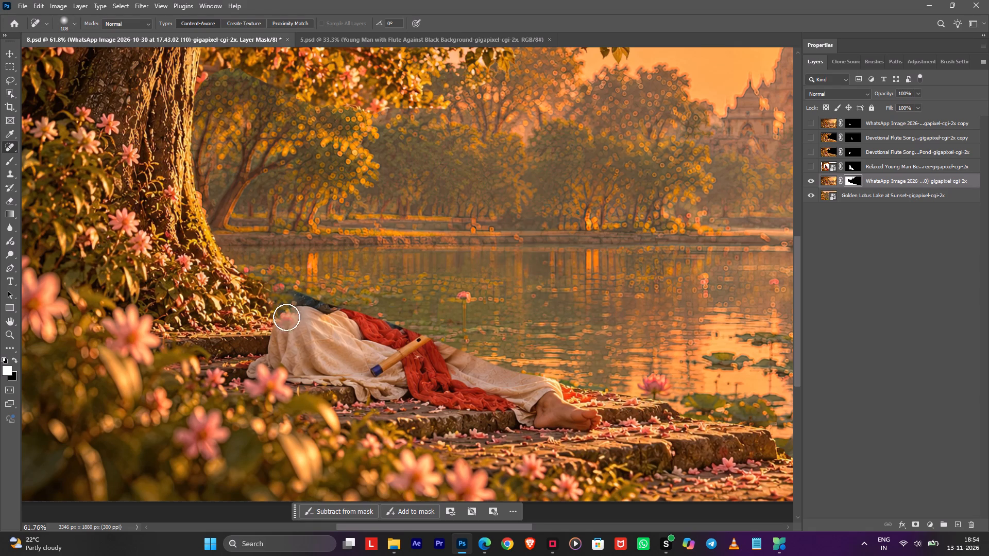
left_click_drag(286, 317, 416, 317)
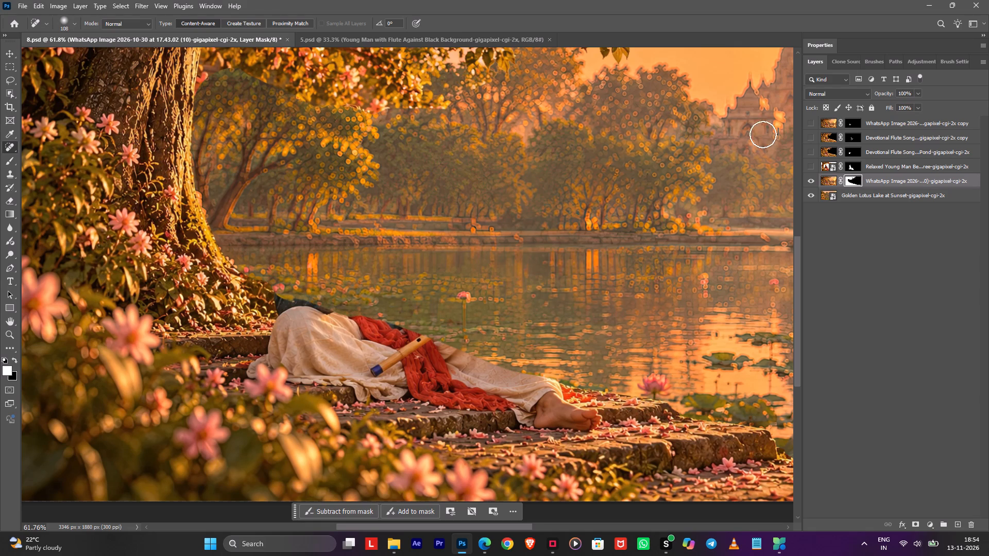
Target the lower WhatsApp Image layer's picture and spot-heal over the entire leftover lower body, scarf, flute and foot.
left_click(829, 177)
left_click_drag(283, 297, 389, 341)
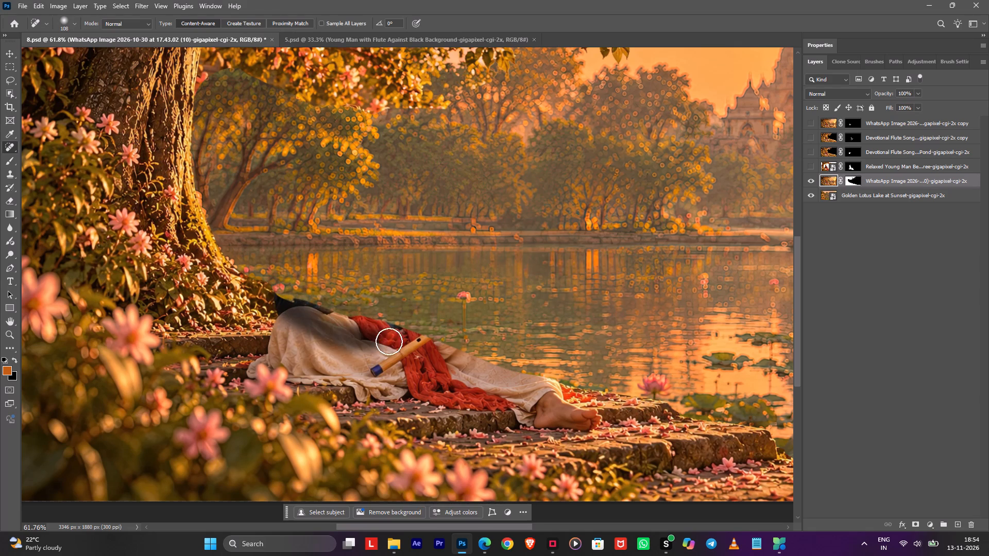
left_click_drag(389, 341, 576, 420)
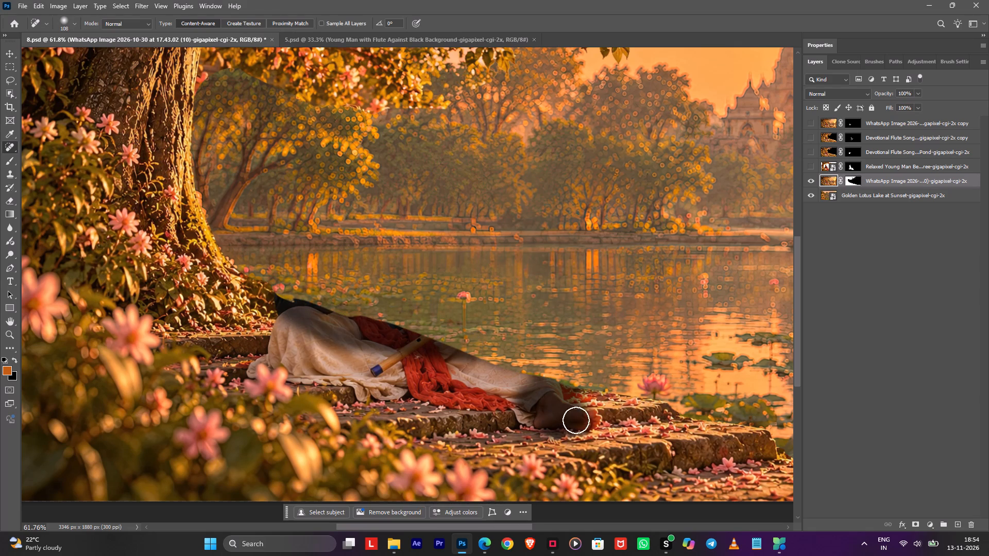
left_click_drag(576, 420, 282, 285)
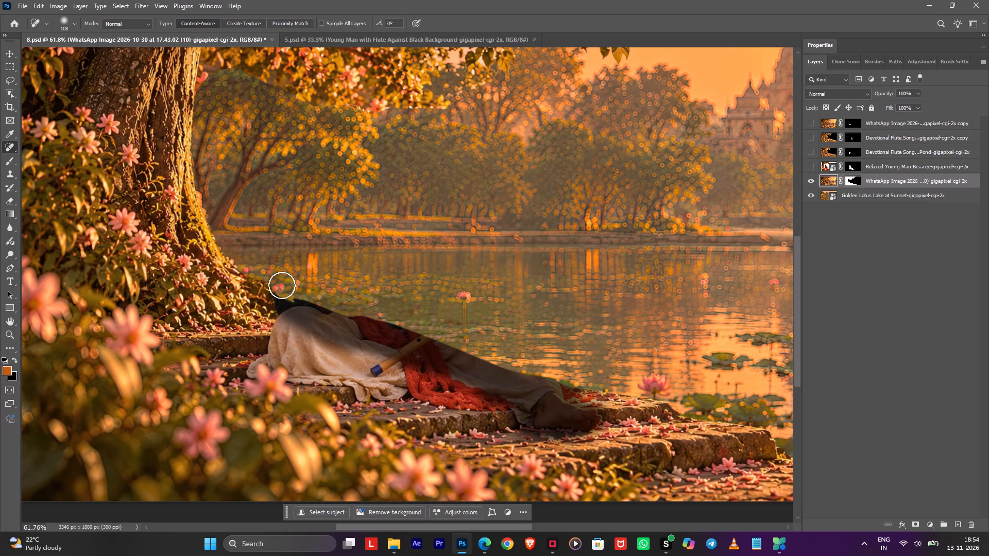
left_click_drag(282, 285, 356, 371)
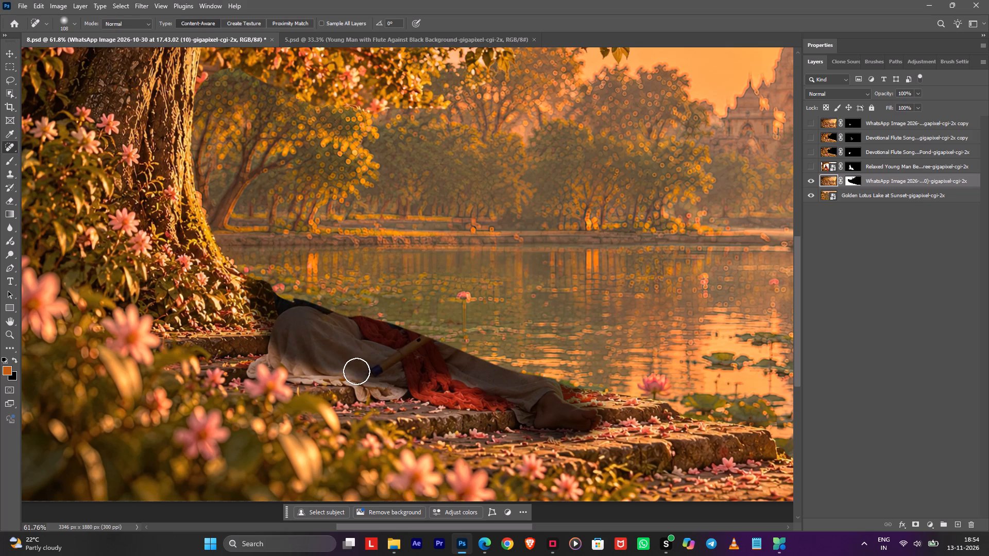
left_click_drag(356, 371, 349, 380)
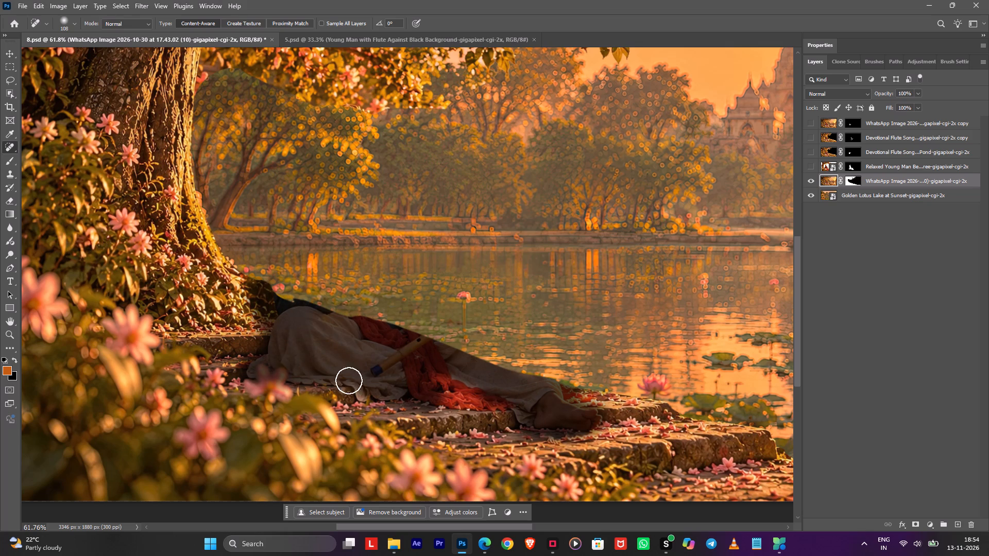
left_click_drag(349, 380, 310, 361)
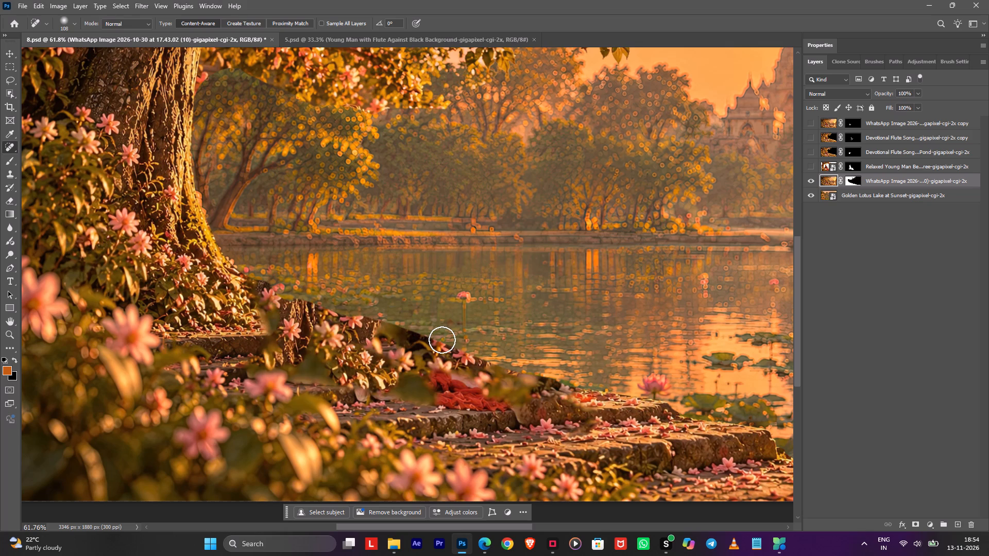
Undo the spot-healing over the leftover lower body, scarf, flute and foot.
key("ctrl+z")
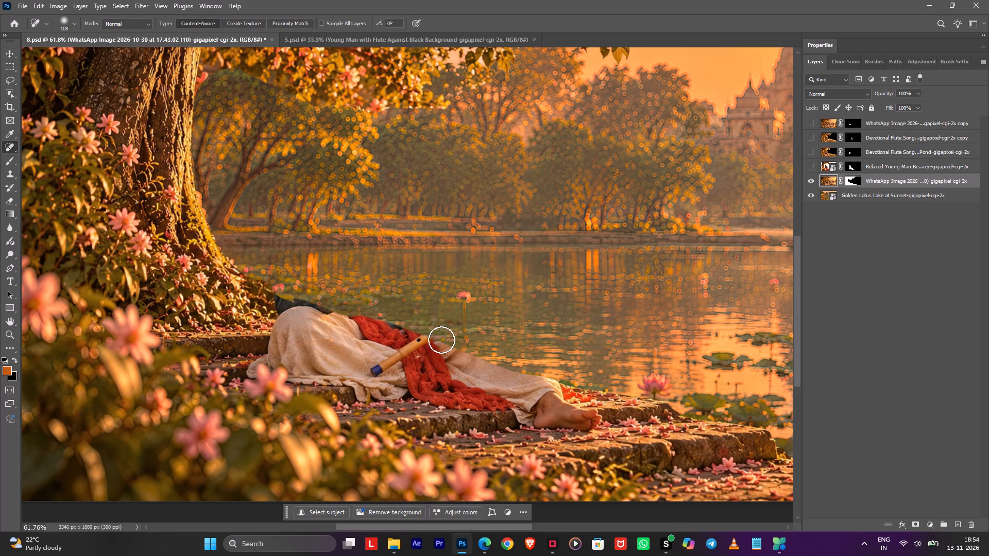
Spot-heal the dark remnant along the top edge of the leftover kurta near the tree on the lower WhatsApp Image layer.
left_click(807, 171)
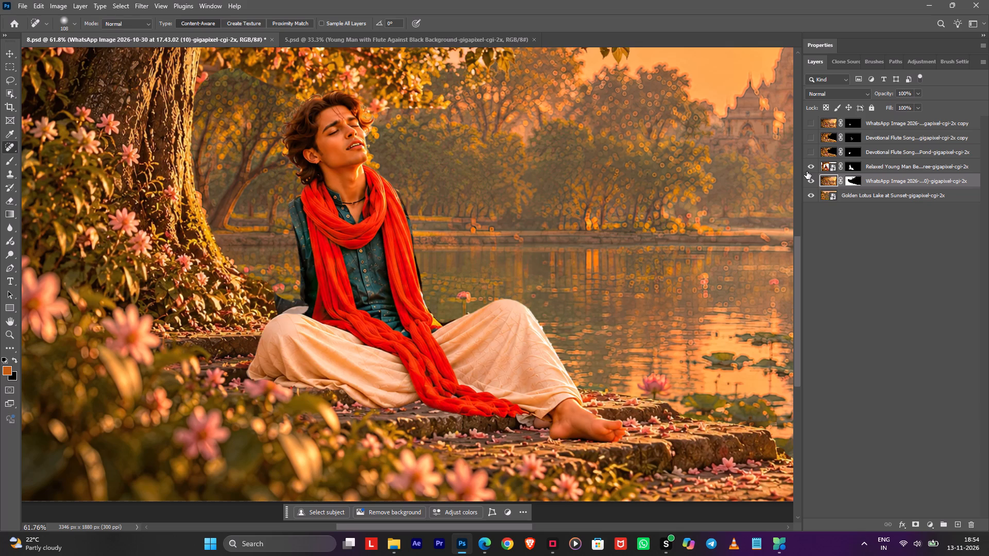
left_click(807, 171)
left_click_drag(273, 294, 266, 292)
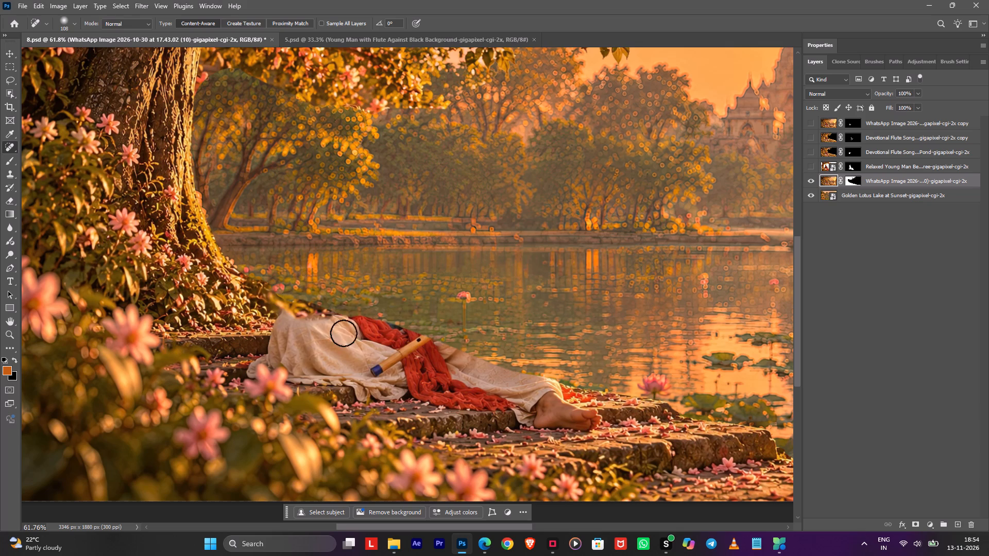
left_click_drag(272, 320, 351, 317)
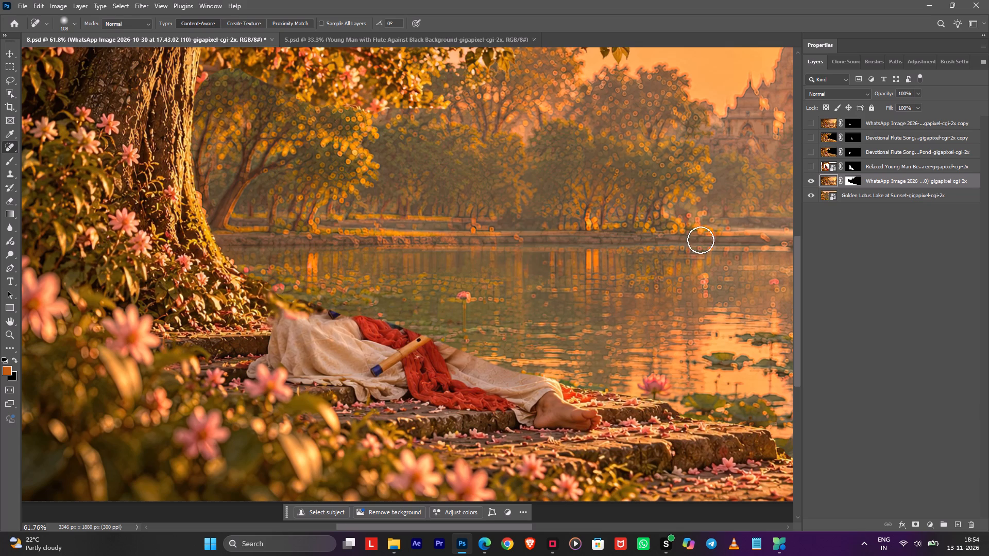
Show the Relaxed Young Man layer, both Devotional Flute Song layers and the top WhatsApp Image copy layer again.
left_click(807, 165)
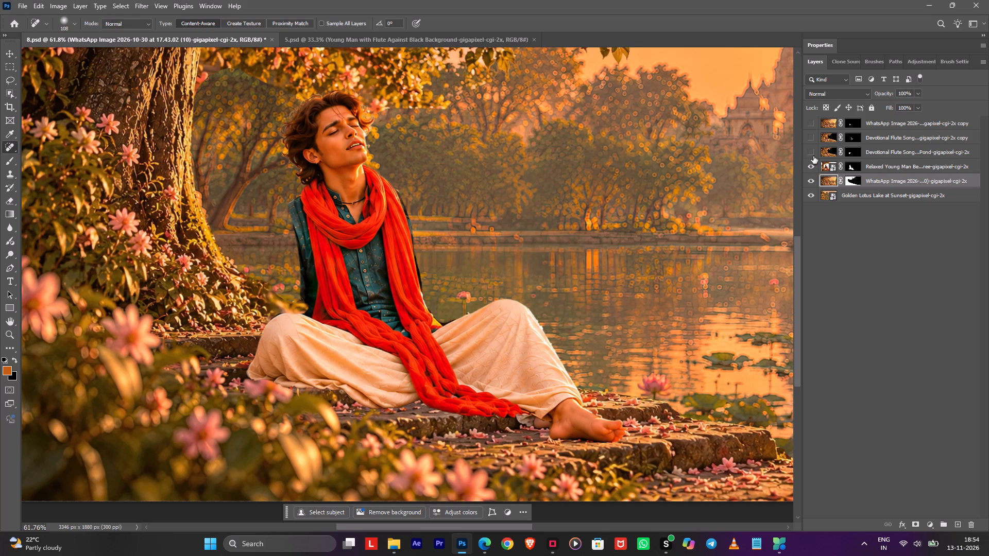
left_click(815, 153)
left_click(815, 142)
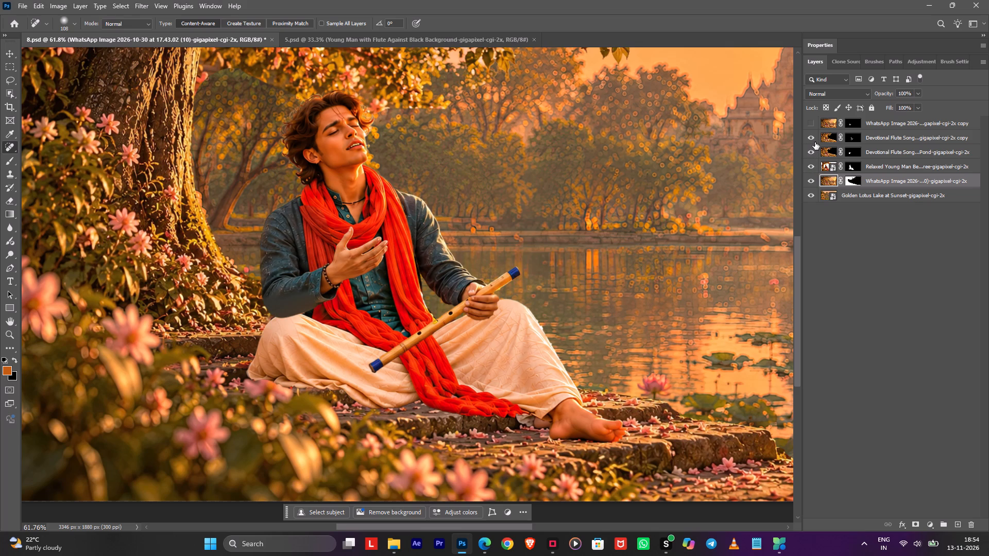
left_click(812, 123)
Delete the top WhatsApp Image copy layer that holds the duplicate hand.
left_click(881, 122)
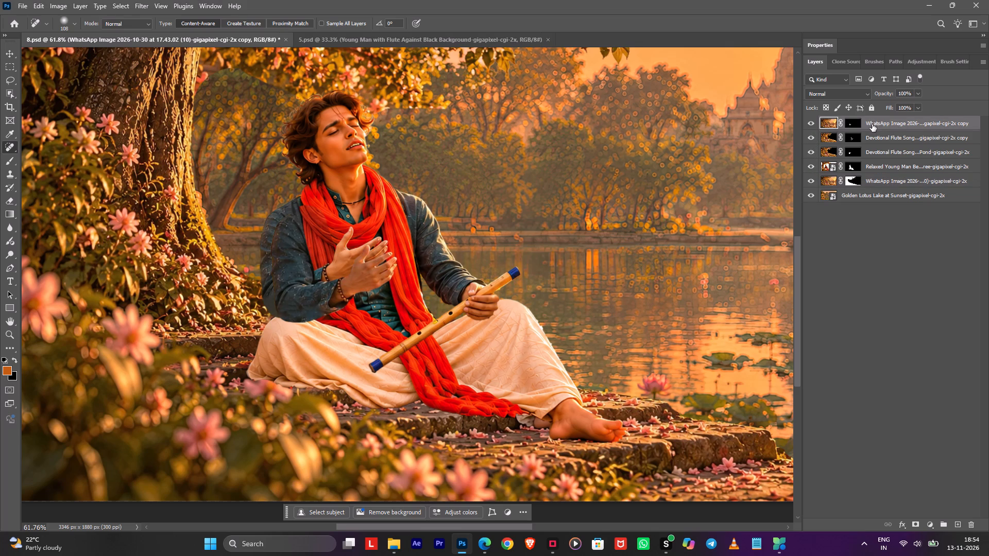
key("Delete")
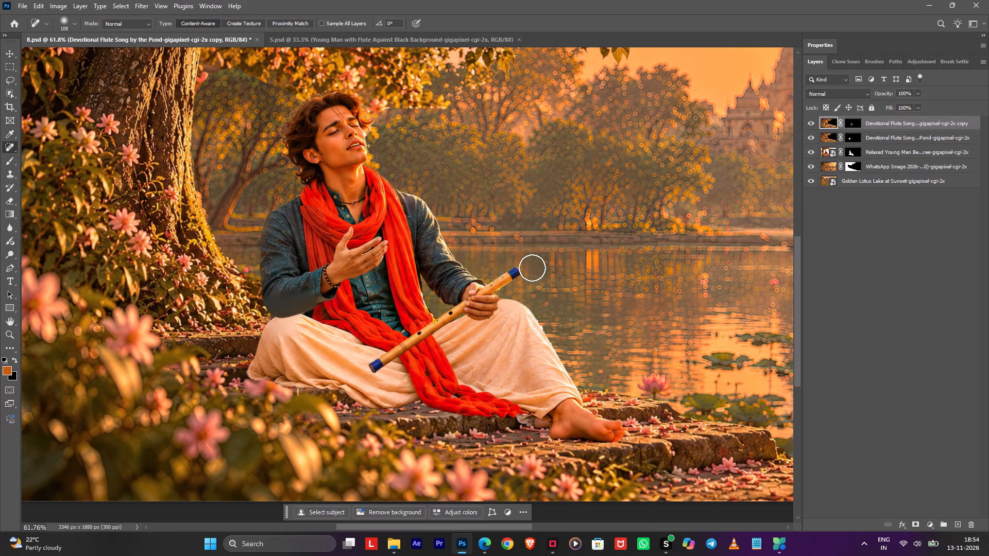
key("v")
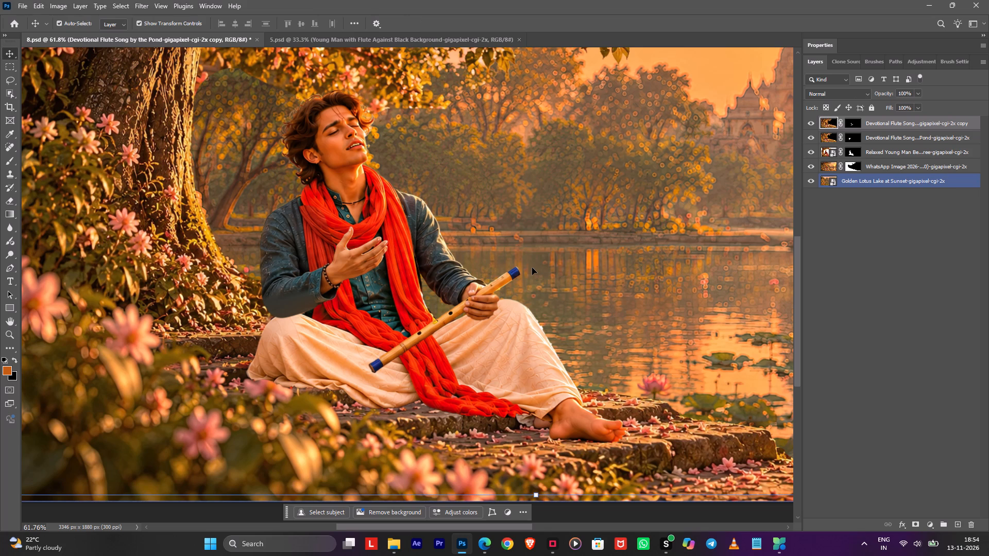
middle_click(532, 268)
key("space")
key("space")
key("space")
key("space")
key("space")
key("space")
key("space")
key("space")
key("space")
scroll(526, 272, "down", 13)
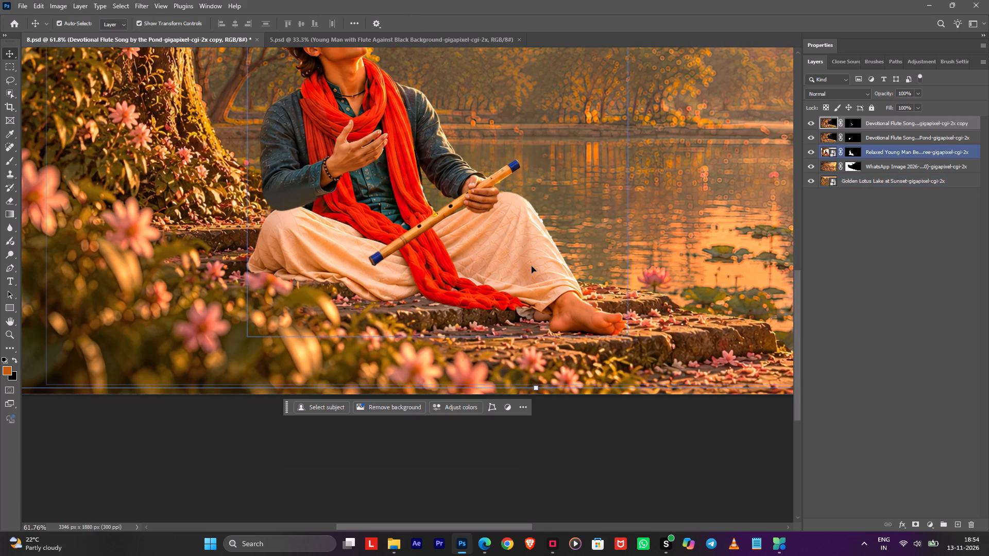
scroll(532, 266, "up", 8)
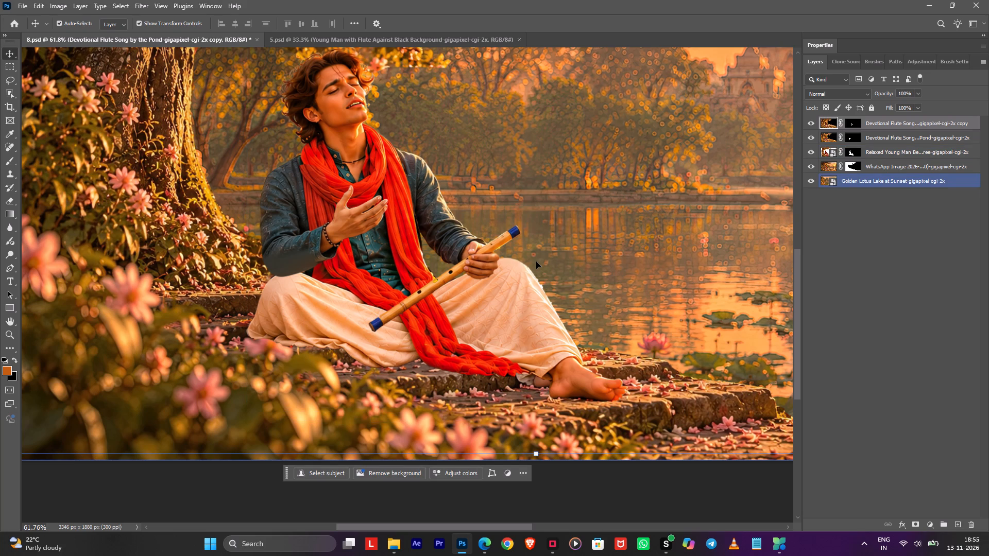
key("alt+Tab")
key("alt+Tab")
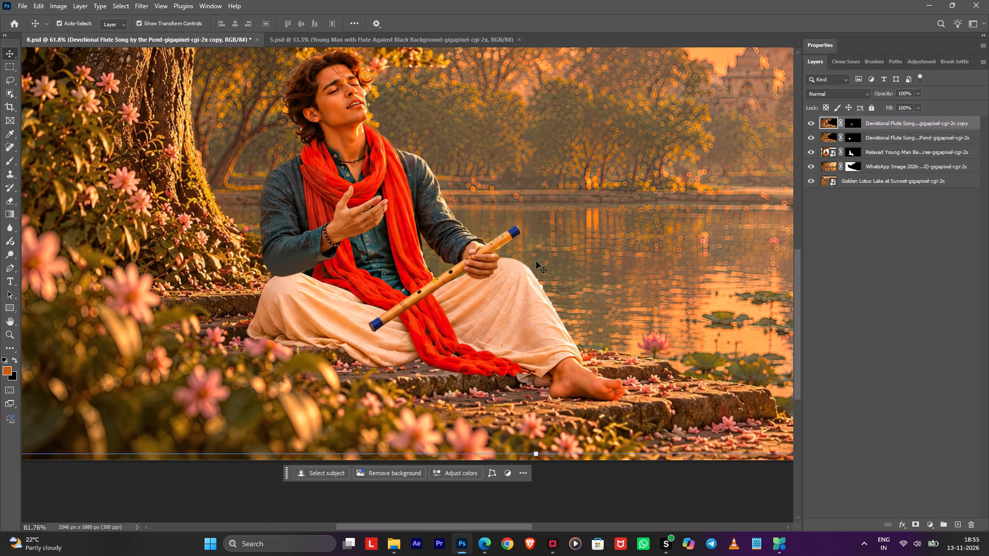
Save the composite 8.psd.
key("ctrl+s")
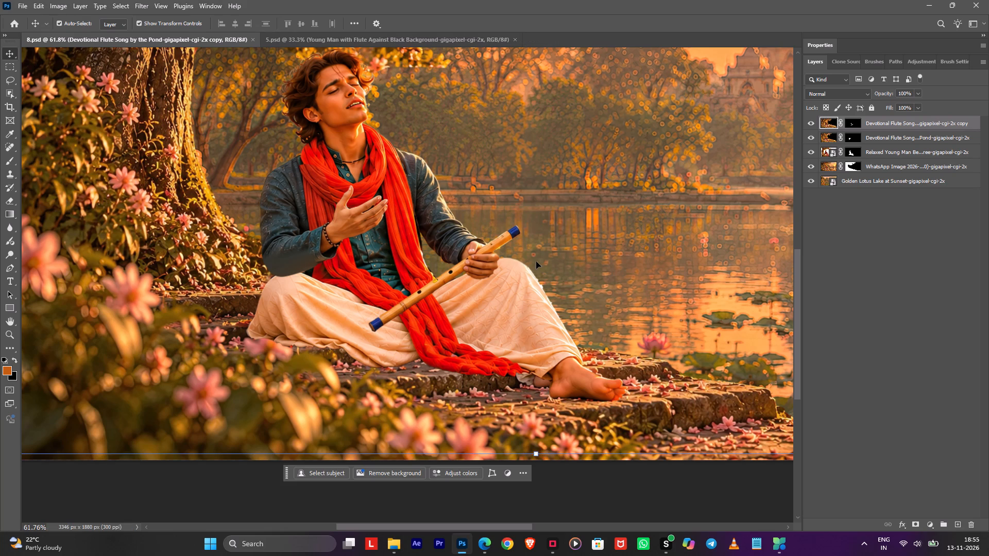
Switch to File Explorer and open the Bhulio na Animation After Effects project from the Bhulio na Animation folder.
key("alt+Tab")
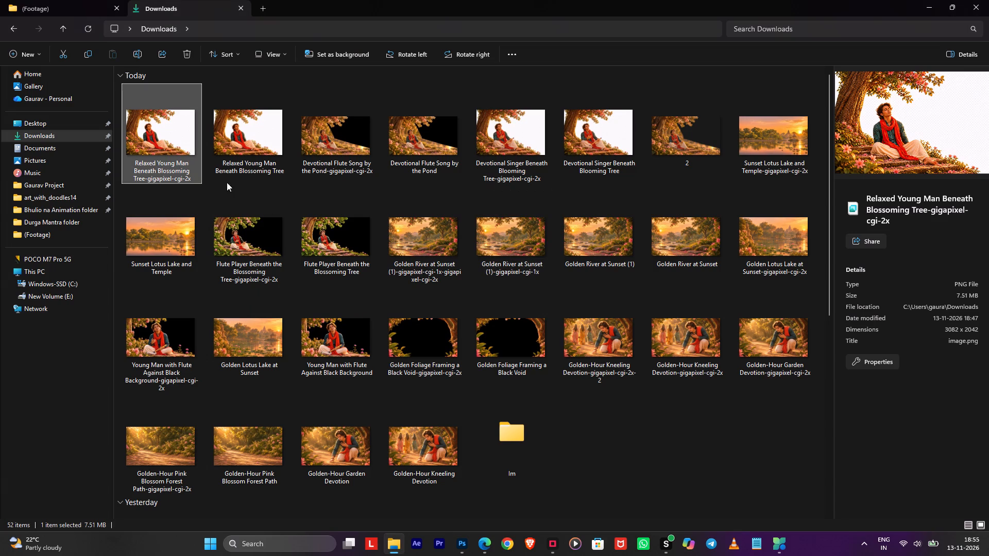
left_click(85, 208)
triple_click(177, 101)
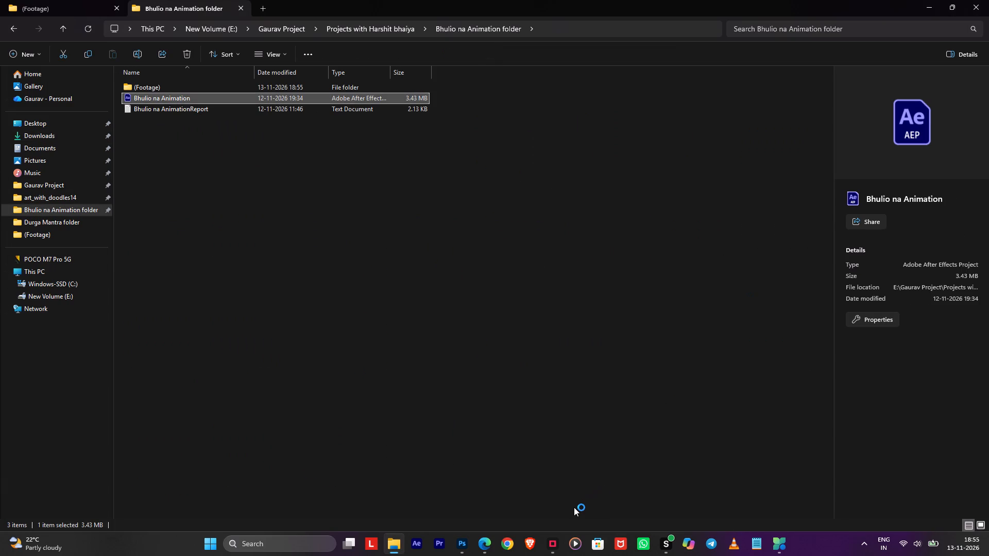
In the (Footage) folder, look over the Photoshop files 7 and 8 and select 8.
left_click(63, 0)
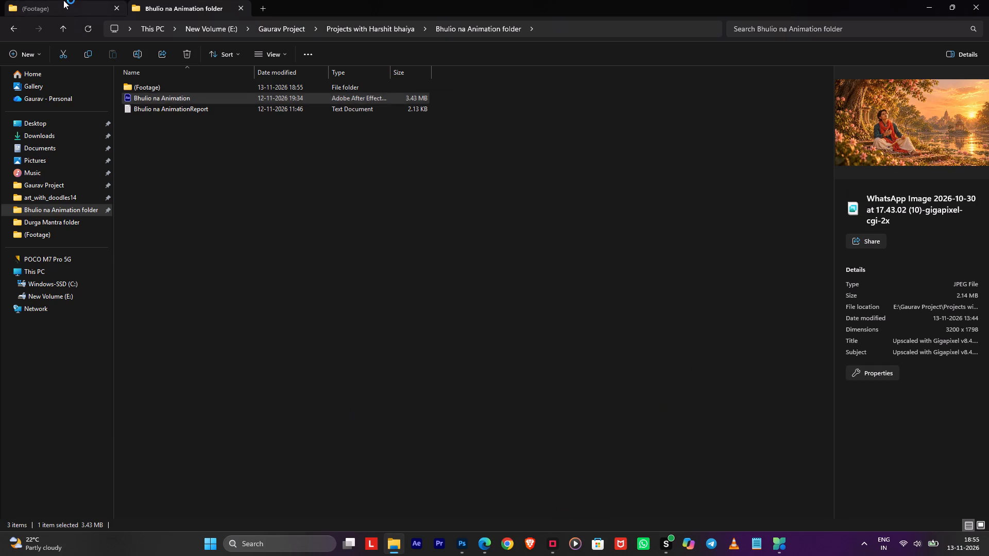
left_click(156, 0)
left_click(38, 0)
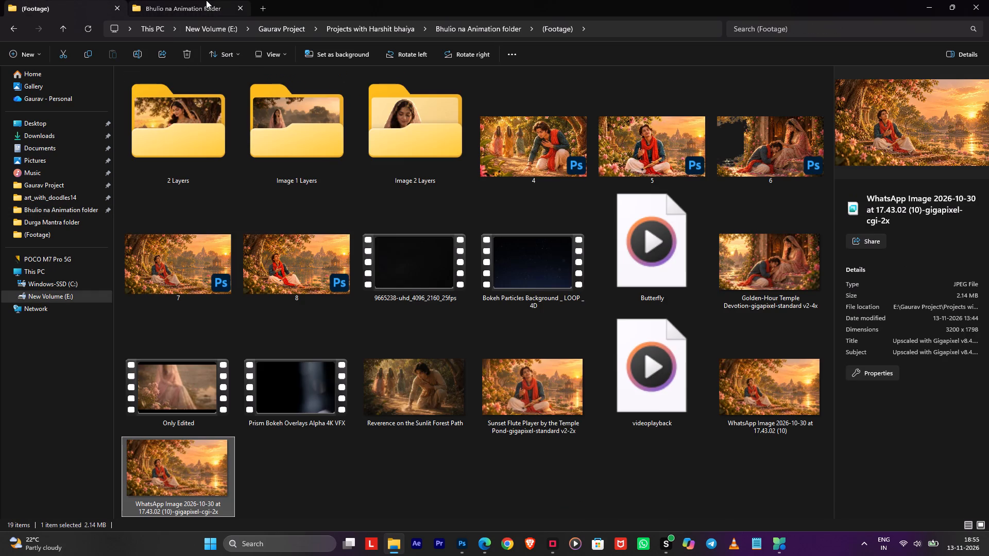
left_click(201, 267)
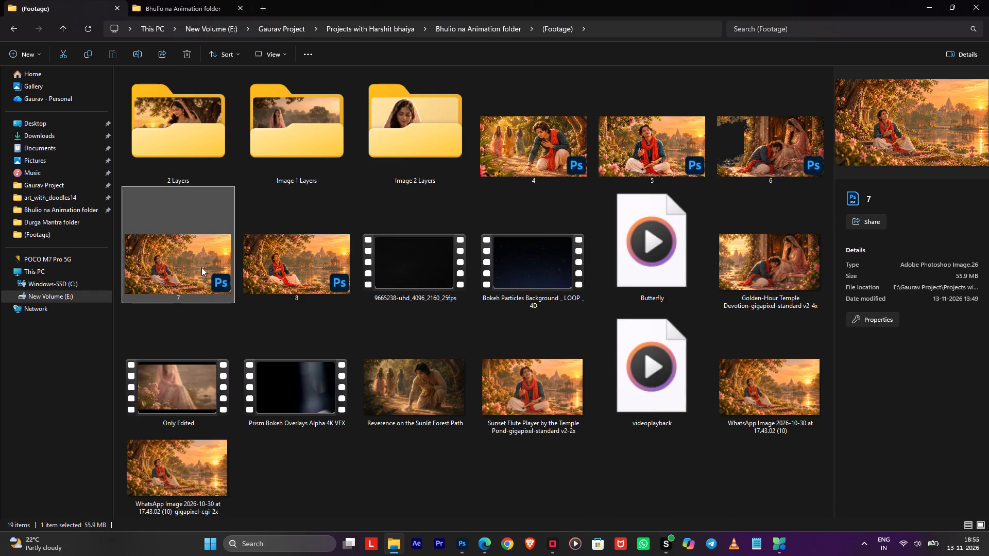
left_click(297, 256)
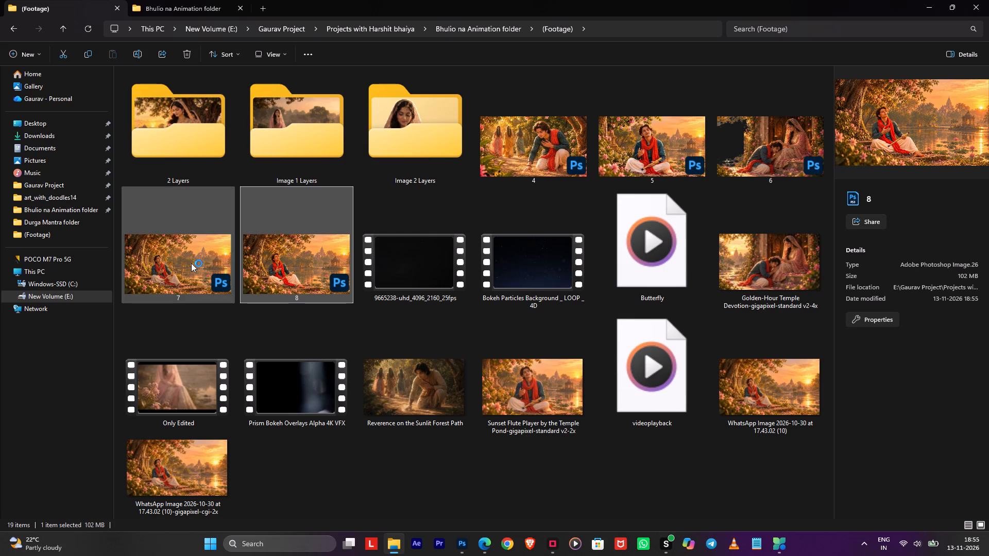
left_click(191, 263)
left_click(272, 259)
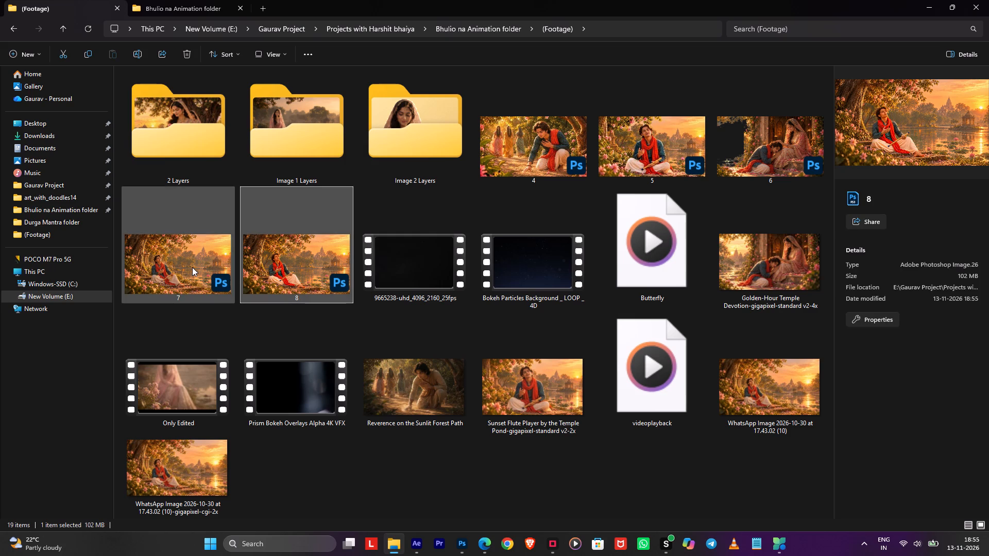
left_click(192, 267)
left_click(281, 257)
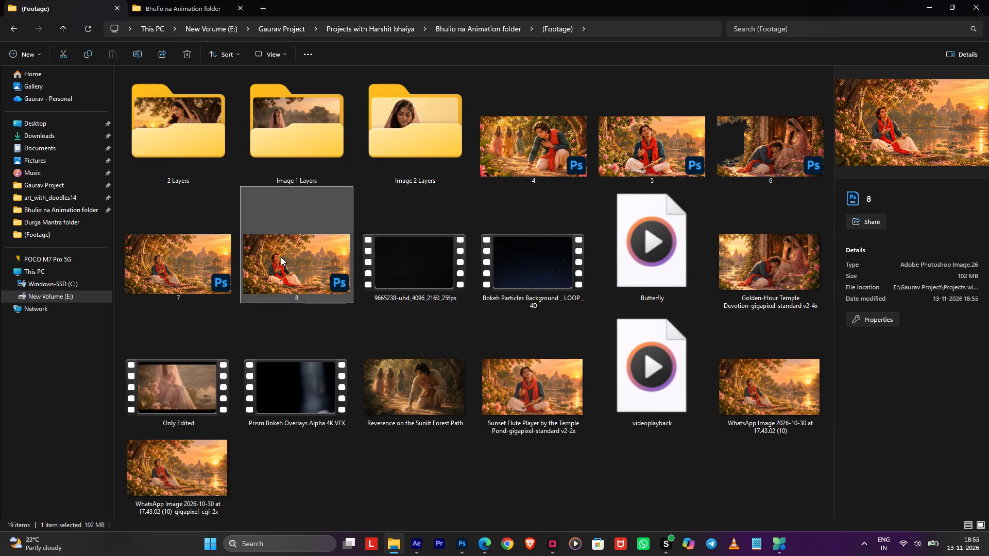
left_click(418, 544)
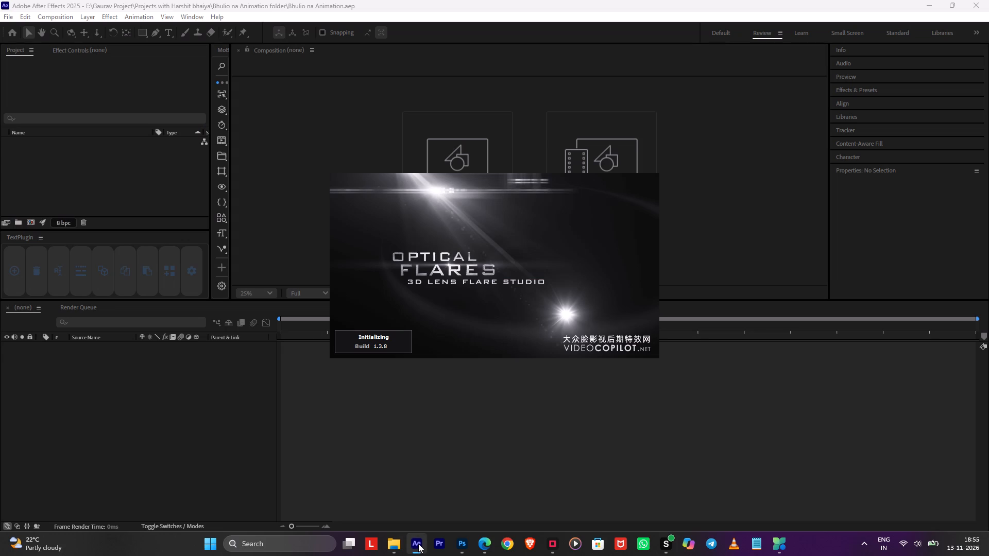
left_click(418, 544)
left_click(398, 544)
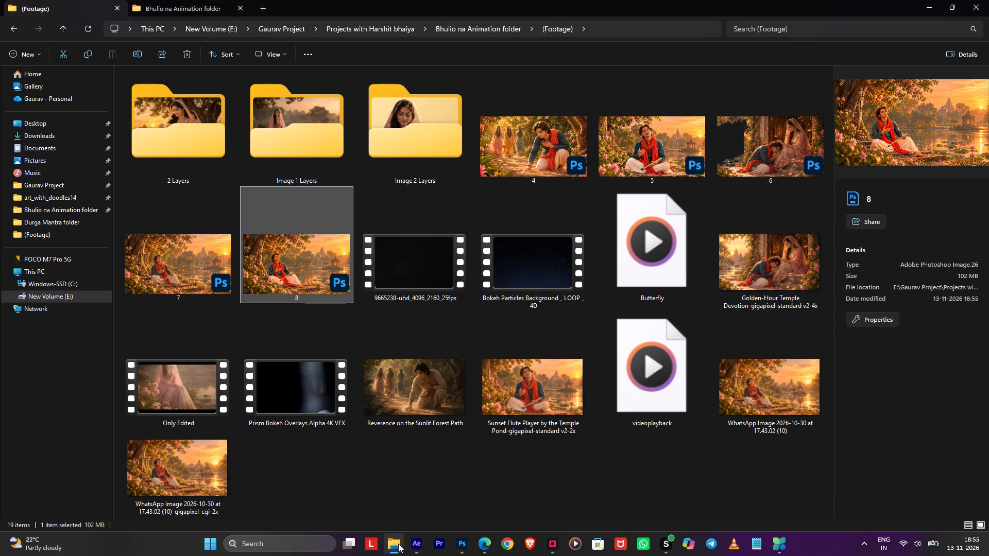